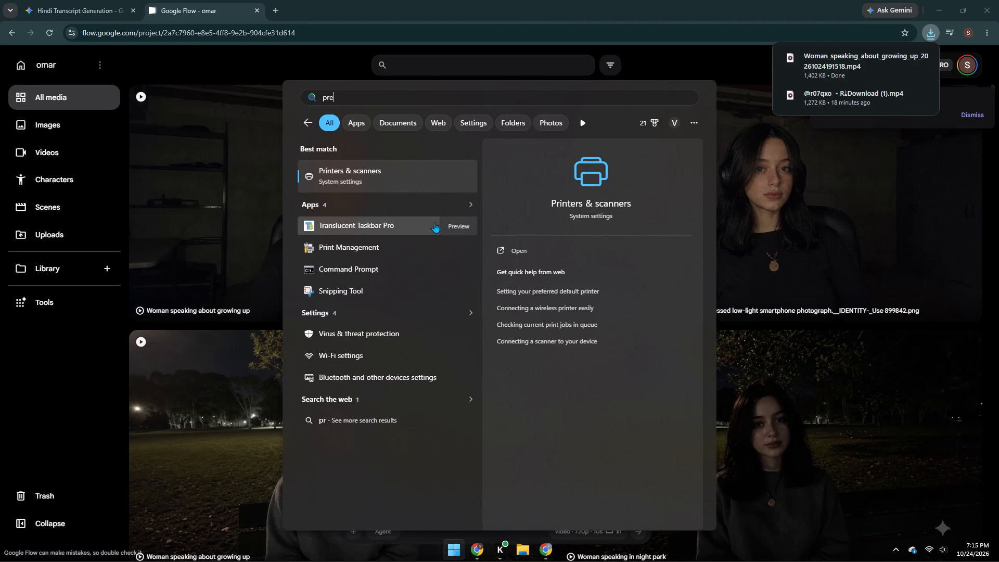
left_click(505, 254)
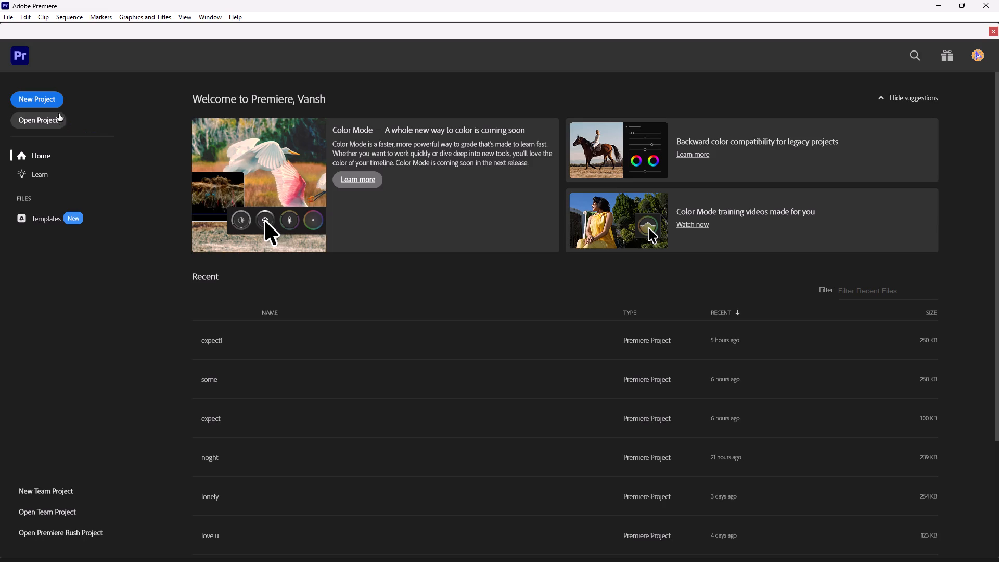
Create a project named scariest from the Social Media Template Project template and dismiss the missing-fonts notice.
left_click(47, 106)
key("BackSpace")
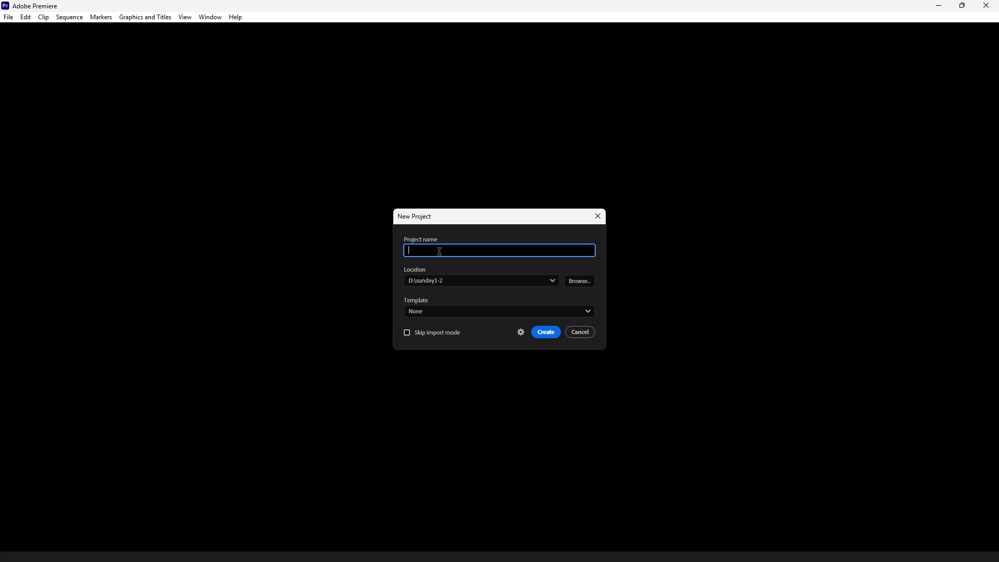
key("d")
key("BackSpace")
type("sca")
type("riest")
left_click(456, 307)
left_click(459, 356)
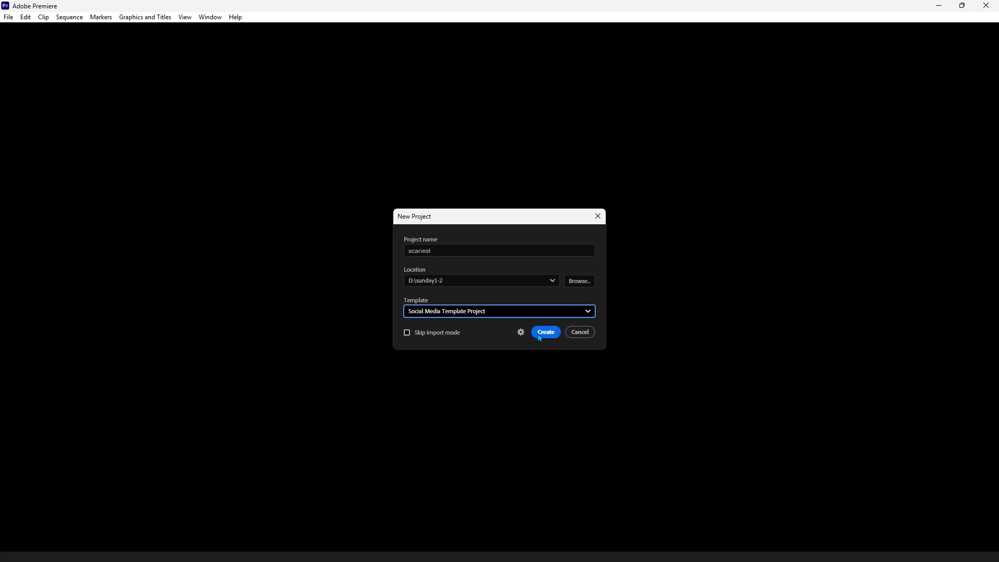
left_click(547, 329)
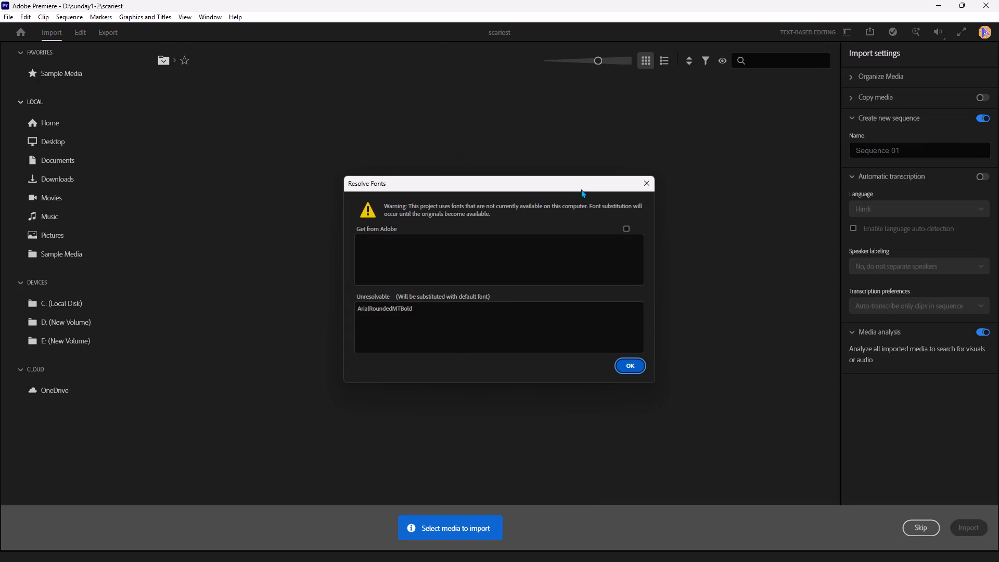
left_click(650, 184)
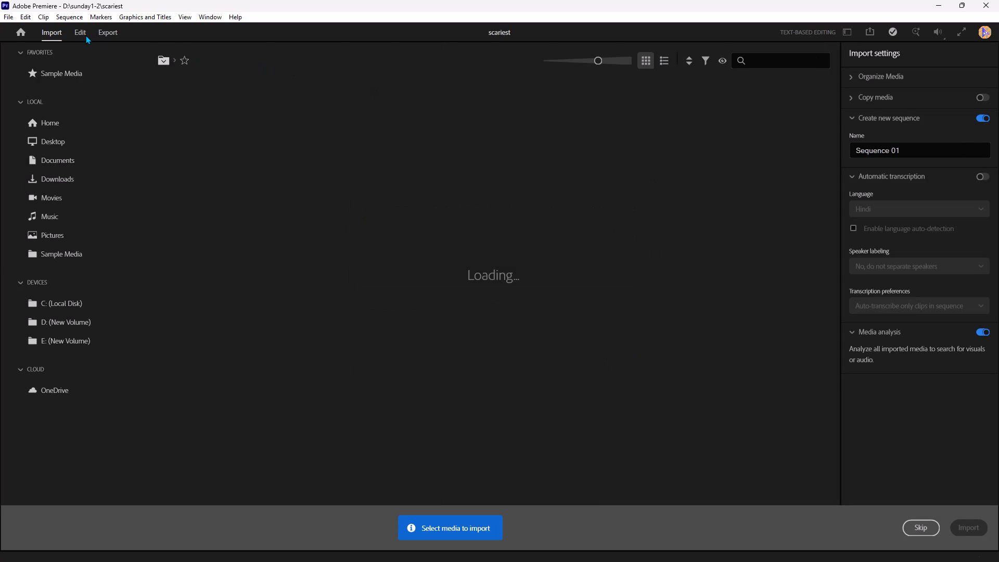
Import the newest Woman_speaking_about_growing_up video, ending in 191518, from the Downloads folder into the project for editing.
left_click(86, 35)
key("ctrl+i")
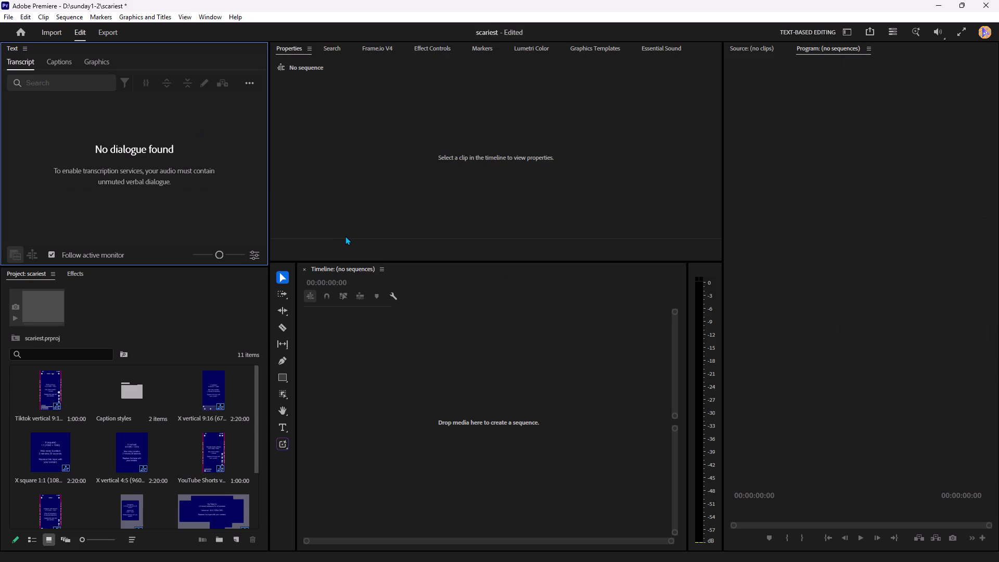
left_click(176, 114)
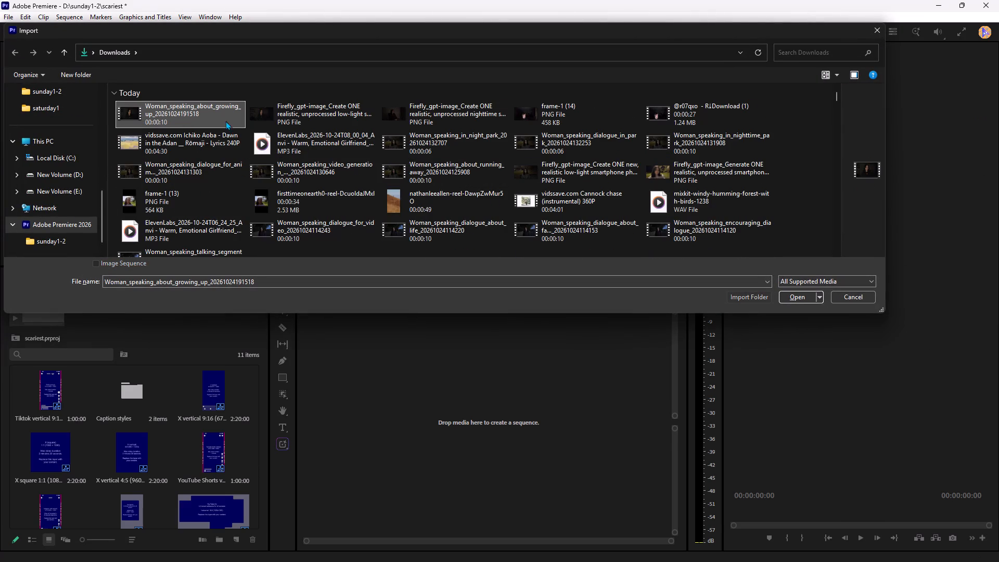
left_click(807, 295)
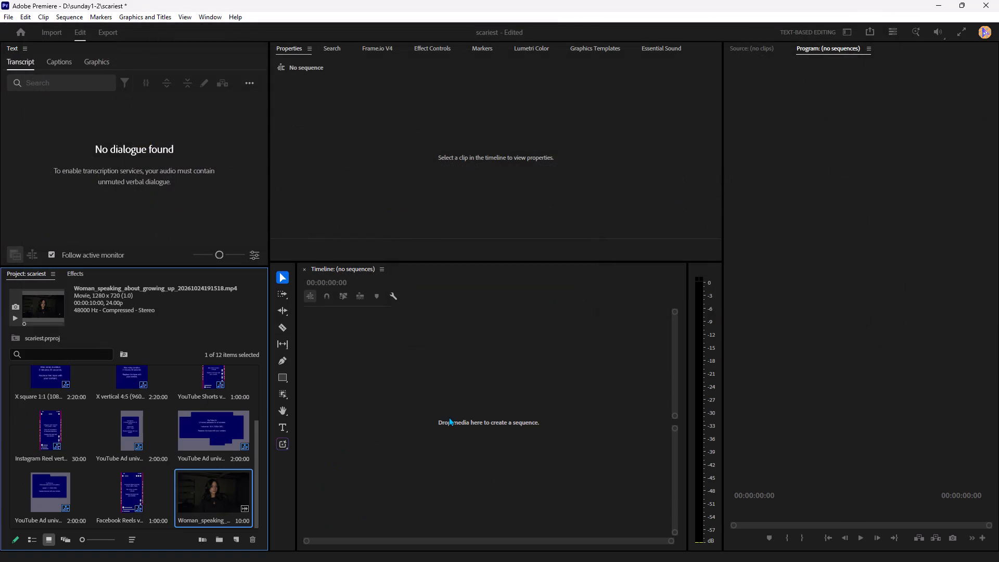
Create a sequence from the imported video clip and briefly play its start.
left_click_drag(201, 486, 351, 450)
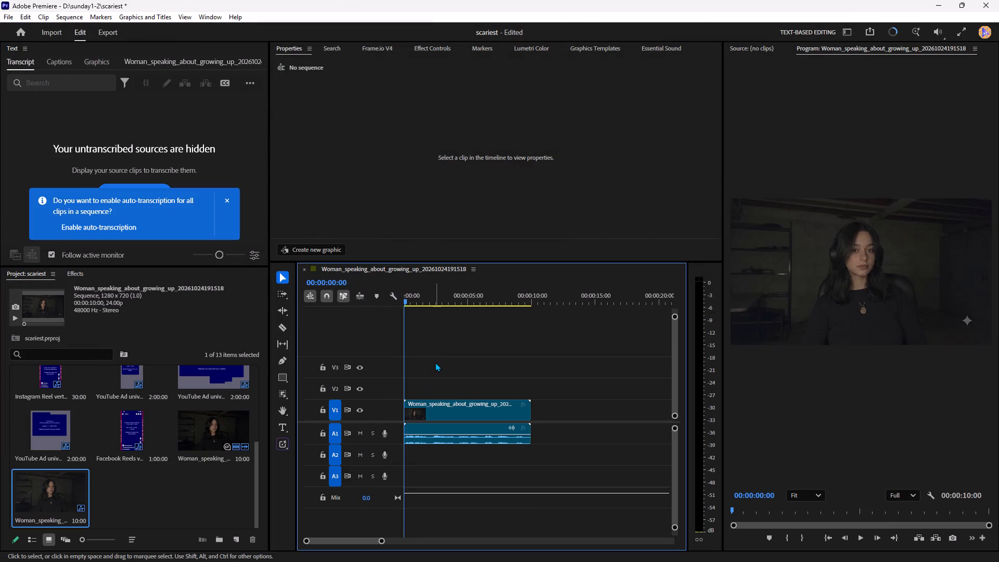
key("space")
key("space")
Set the sequence's frame size to 1080 horizontal by 1920 vertical and accept deleting its previews.
left_click(451, 401)
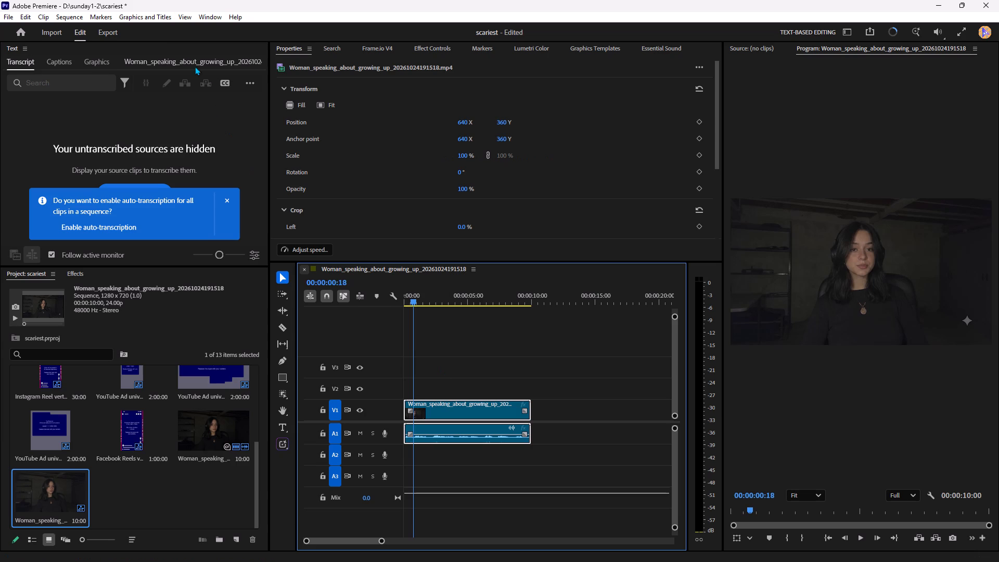
left_click(57, 18)
left_click(93, 30)
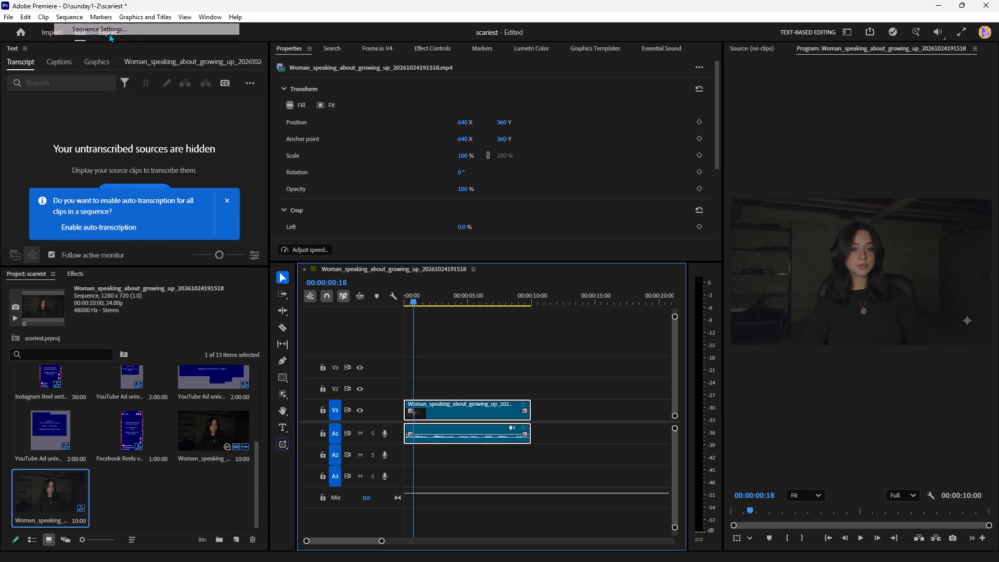
double_click(424, 174)
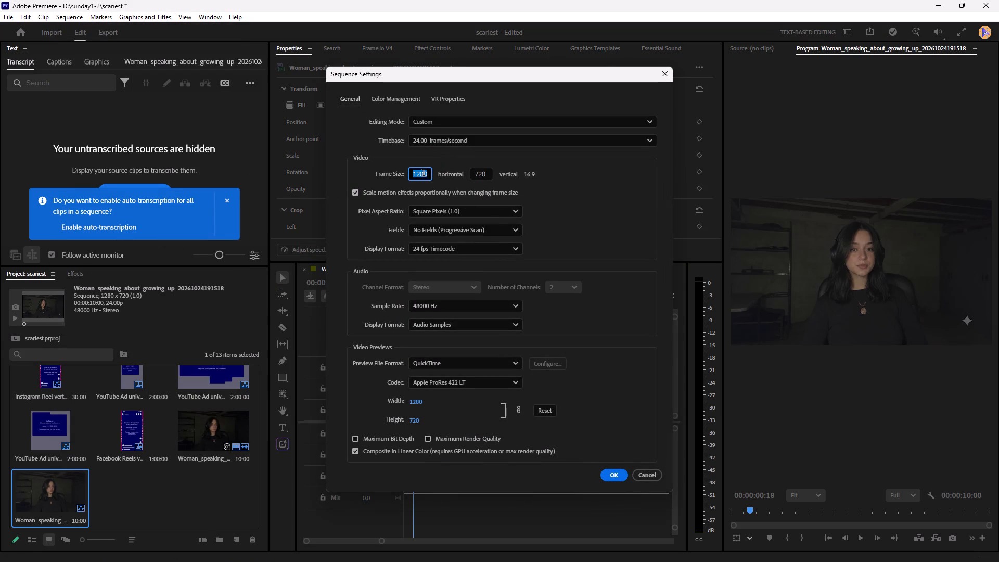
type("1080")
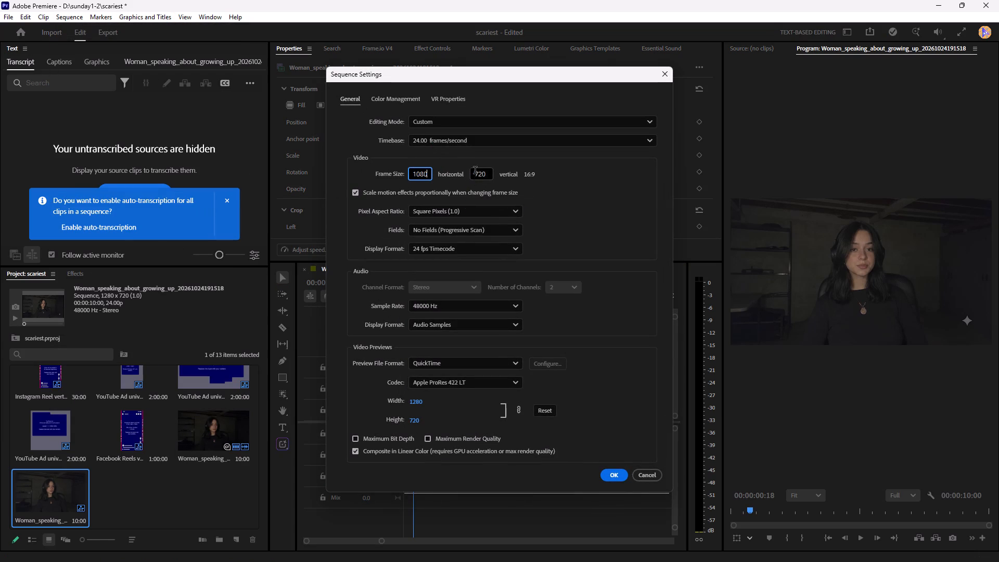
double_click(481, 177)
type("1920")
left_click(601, 207)
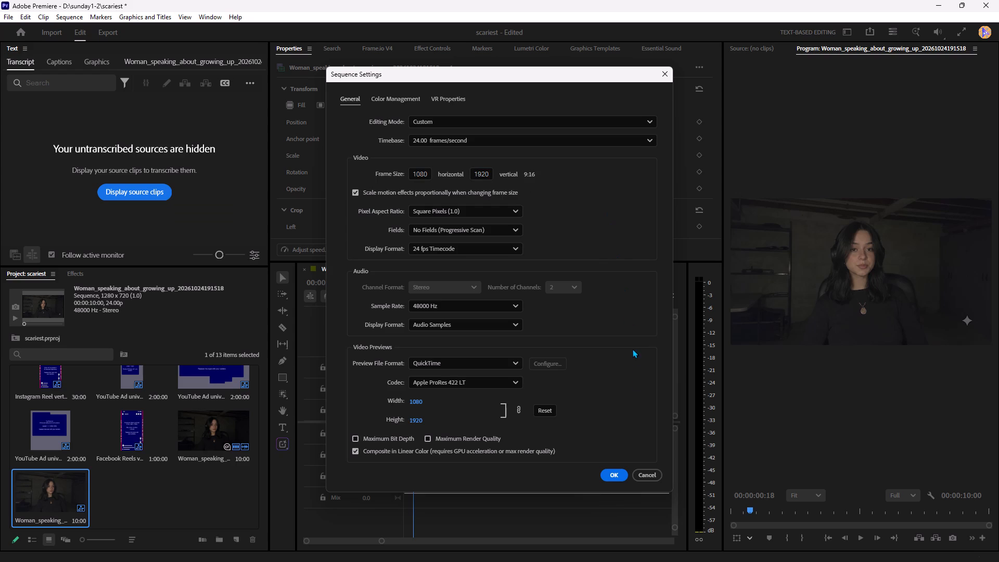
left_click(616, 477)
left_click(556, 338)
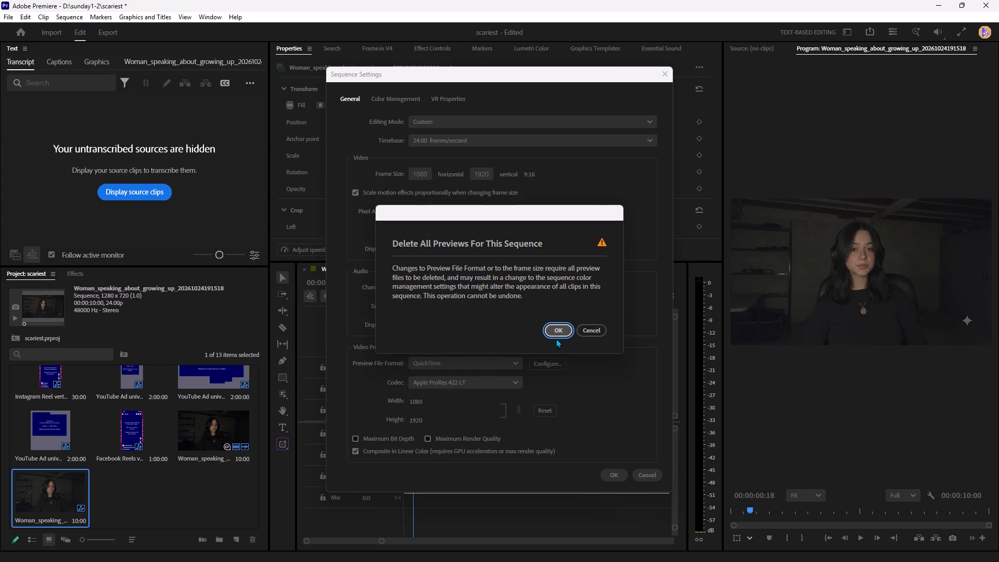
left_click(557, 332)
Set the video clip's X position to 591 within the vertical frame.
key("space")
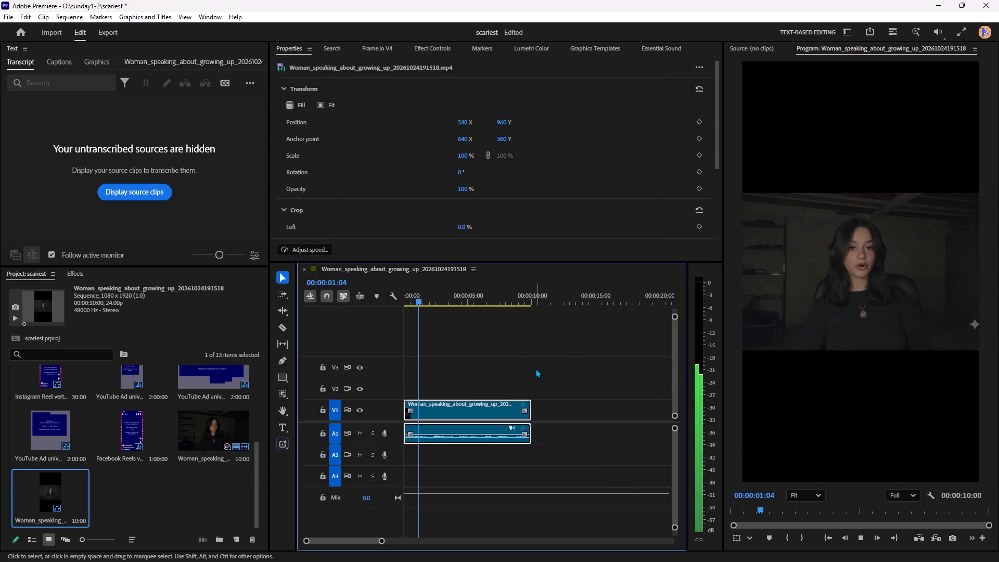
key("space")
left_click(459, 125)
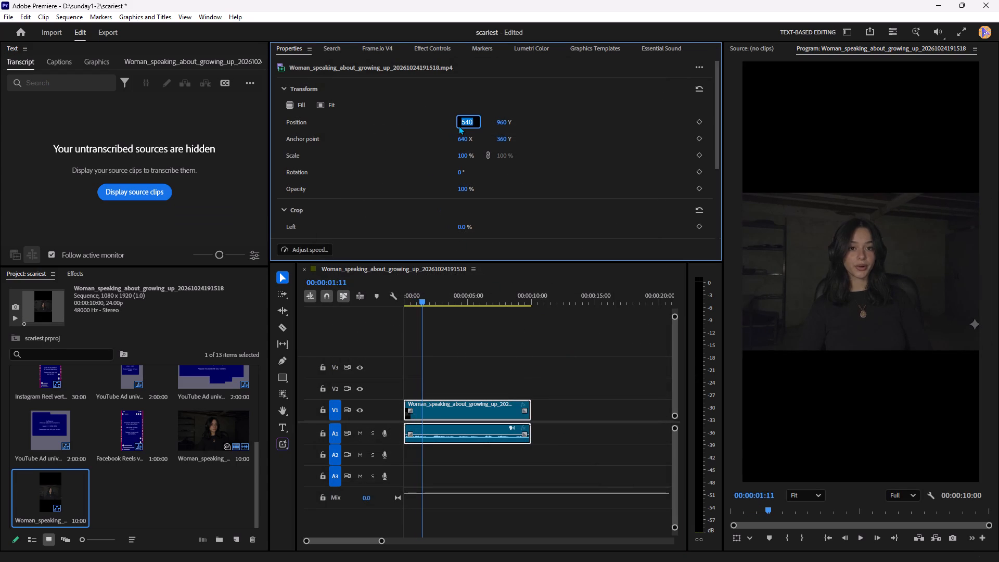
type("591")
left_click(596, 152)
Play the sequence to review the repositioned clip's framing and speech.
key("space")
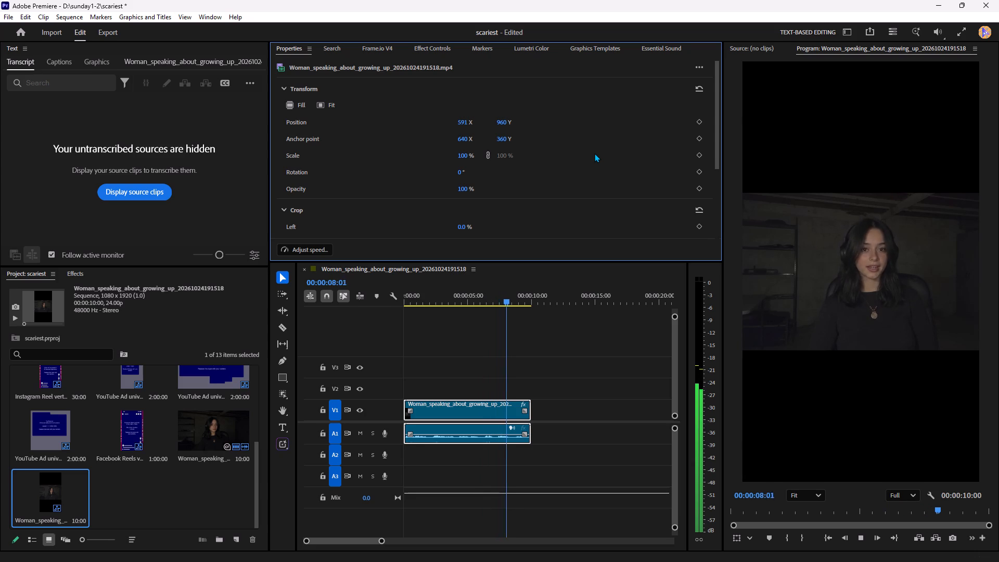
key("space")
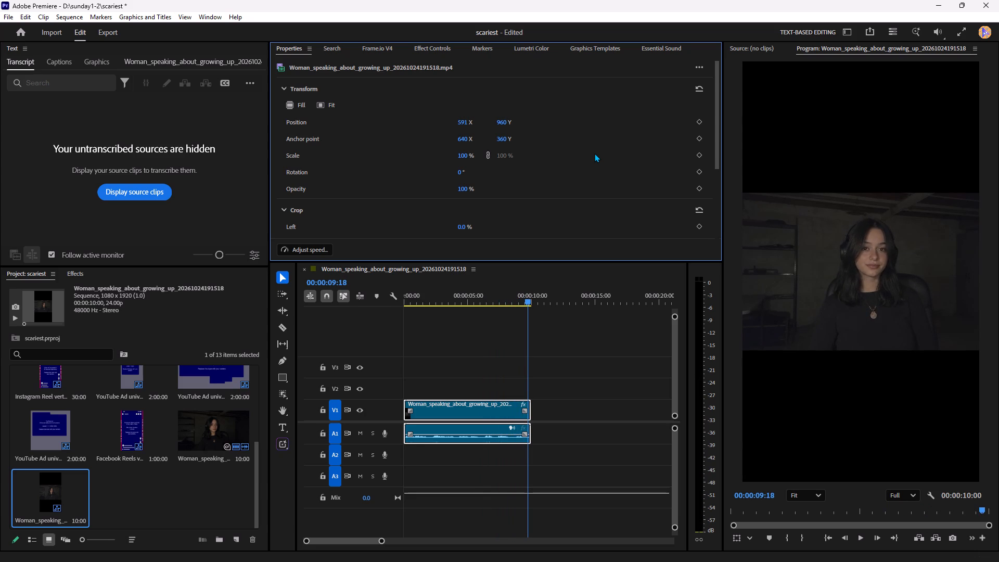
key("space")
key("space")
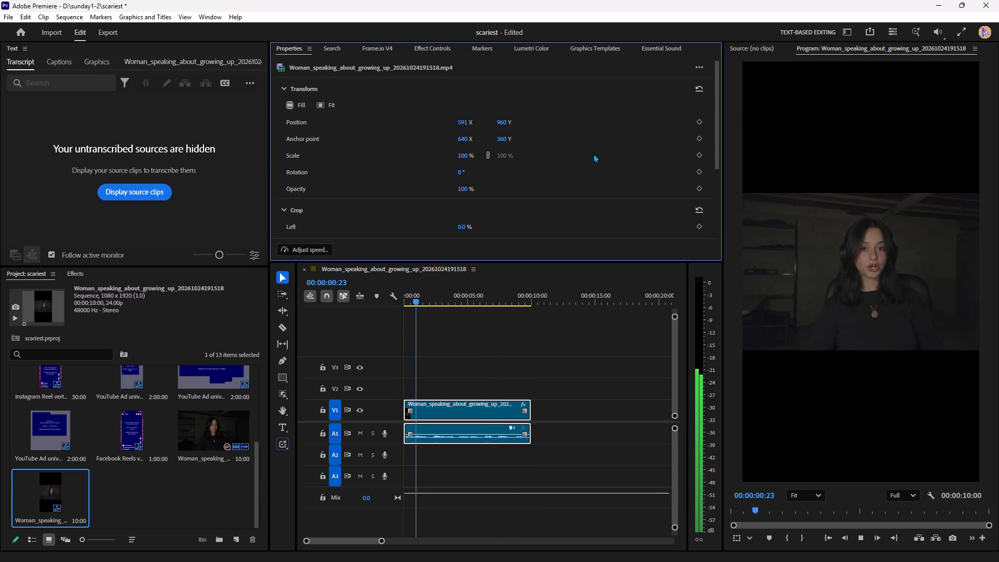
key("space")
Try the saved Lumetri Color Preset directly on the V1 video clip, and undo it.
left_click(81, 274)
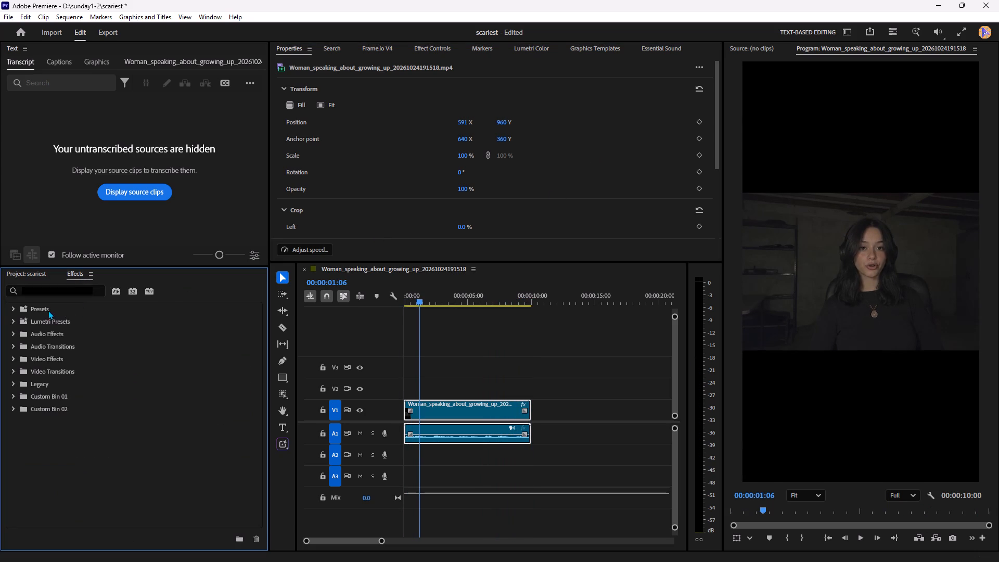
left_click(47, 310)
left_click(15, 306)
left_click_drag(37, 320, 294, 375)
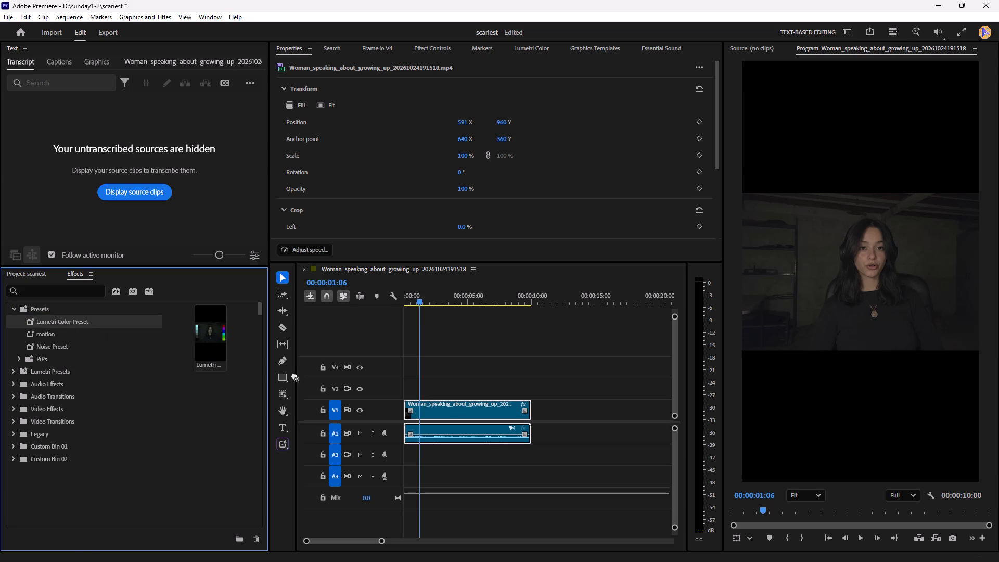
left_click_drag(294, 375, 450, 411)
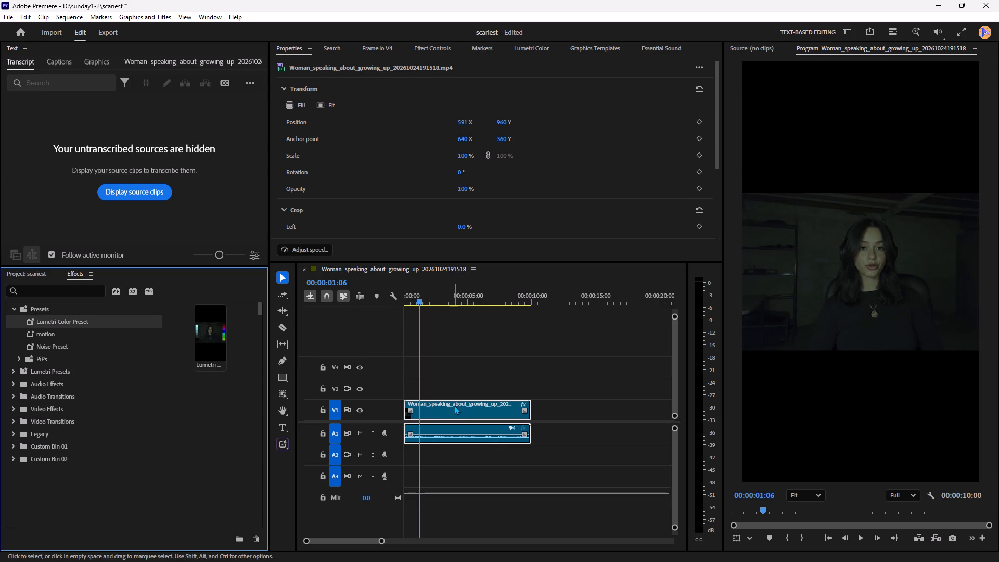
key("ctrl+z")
Create a 1080 by 1920 adjustment layer with a 30.00 fps timebase in the project.
left_click(25, 275)
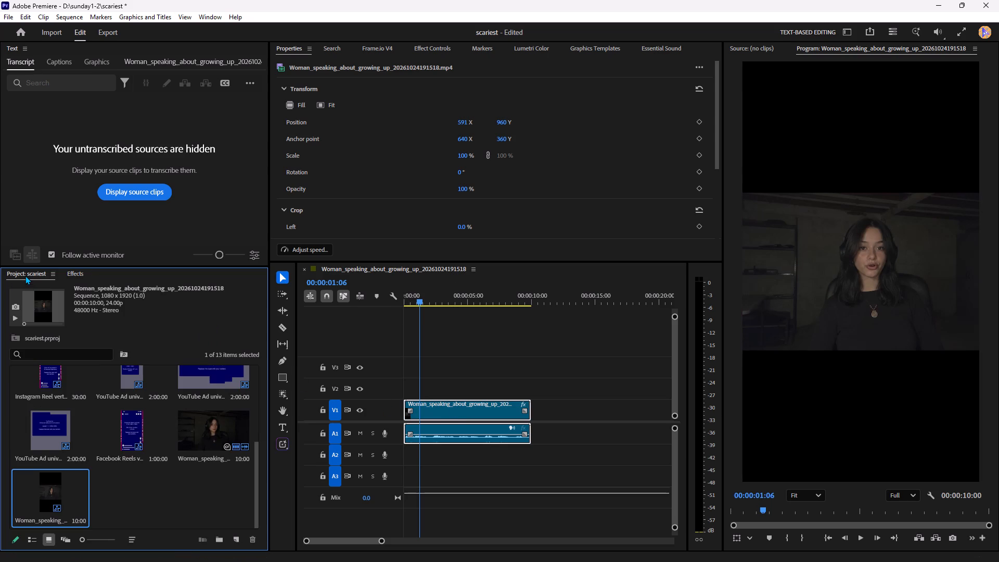
left_click(234, 535)
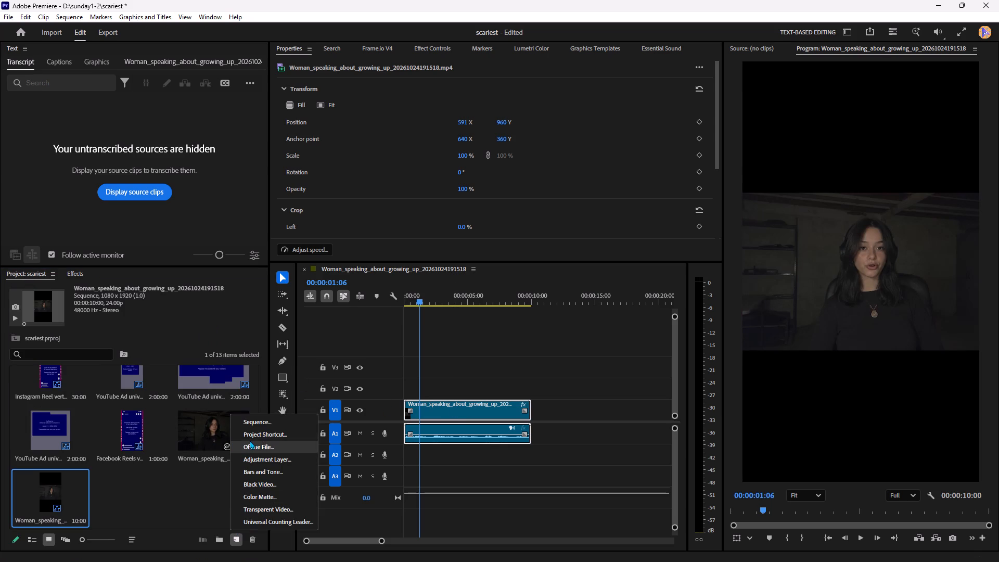
left_click(268, 456)
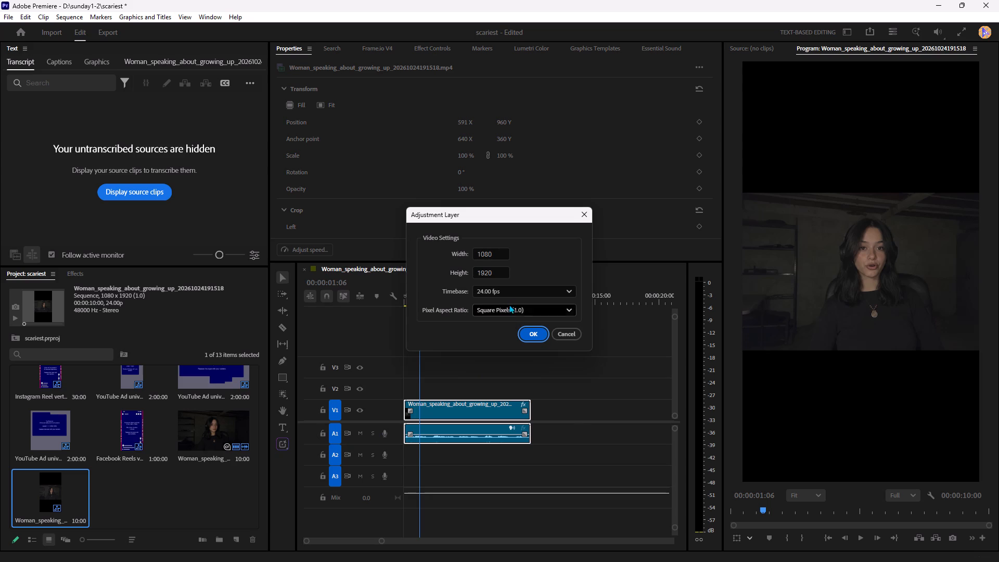
left_click(503, 288)
left_click(492, 371)
left_click(532, 335)
Place the adjustment layer on track V2 at the start of the sequence, above the video clip.
left_click_drag(147, 493, 385, 379)
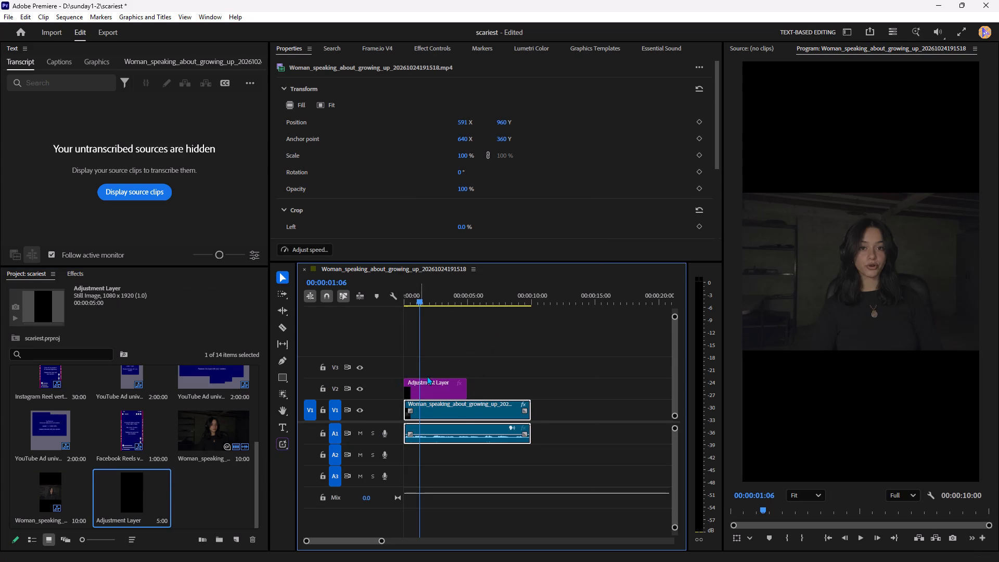
Extend the adjustment layer on V2 well past the end of the video clip, to about 00:00:23:20.
left_click_drag(467, 390, 662, 391)
scroll(489, 394, "up", 5)
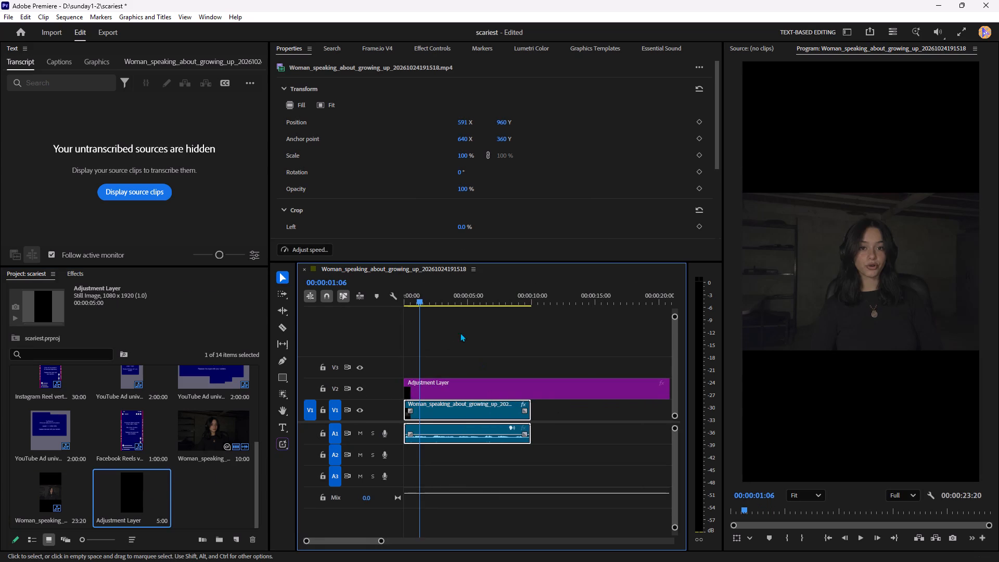
Apply the saved Lumetri Color Preset, motion preset and Noise Preset to the adjustment layer, with the playhead at the sequence start.
left_click_drag(417, 302, 365, 305)
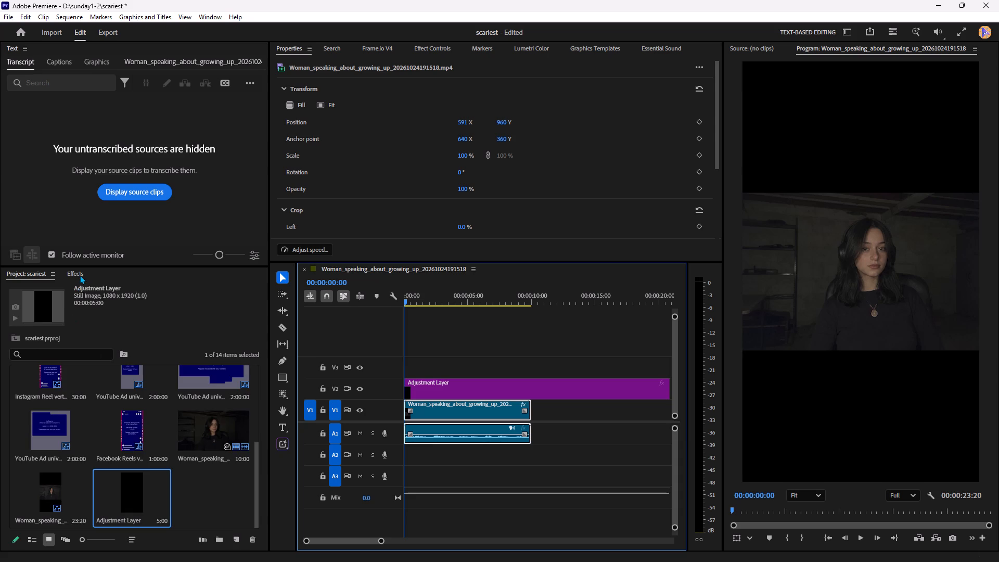
left_click(81, 273)
left_click_drag(49, 320, 422, 381)
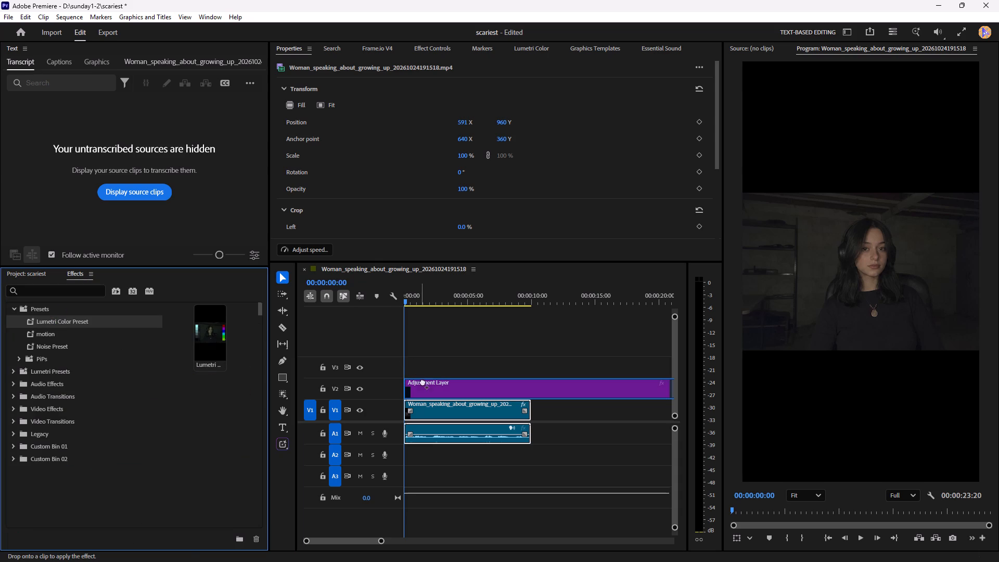
left_click_drag(422, 381, 425, 389)
left_click_drag(44, 336, 378, 395)
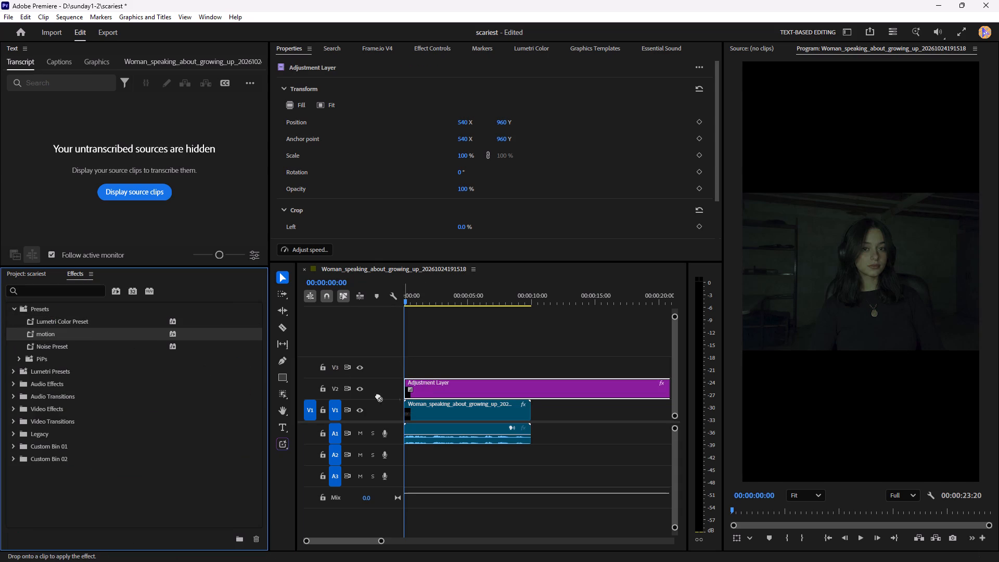
left_click_drag(378, 395, 438, 388)
left_click_drag(54, 344, 215, 376)
left_click_drag(215, 376, 430, 387)
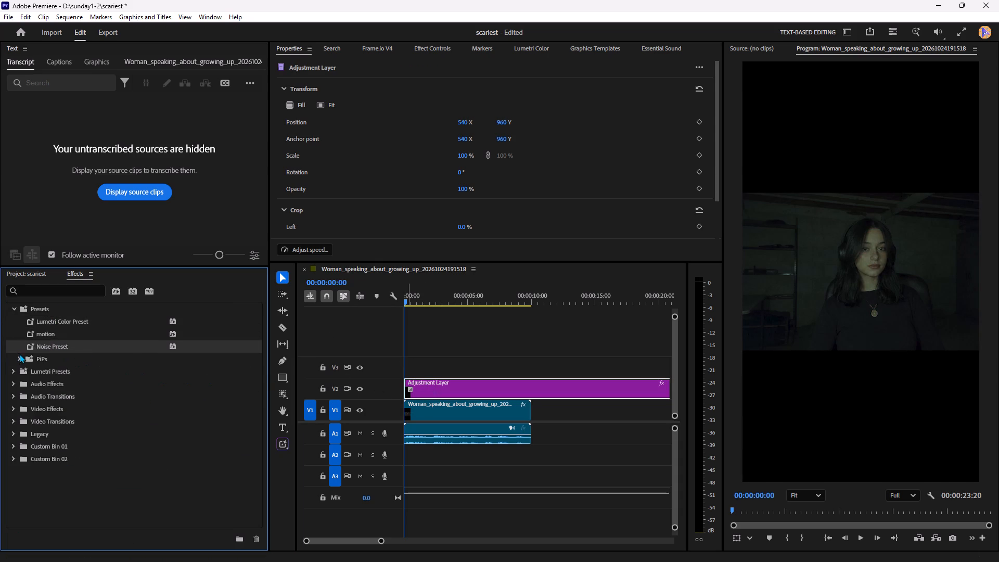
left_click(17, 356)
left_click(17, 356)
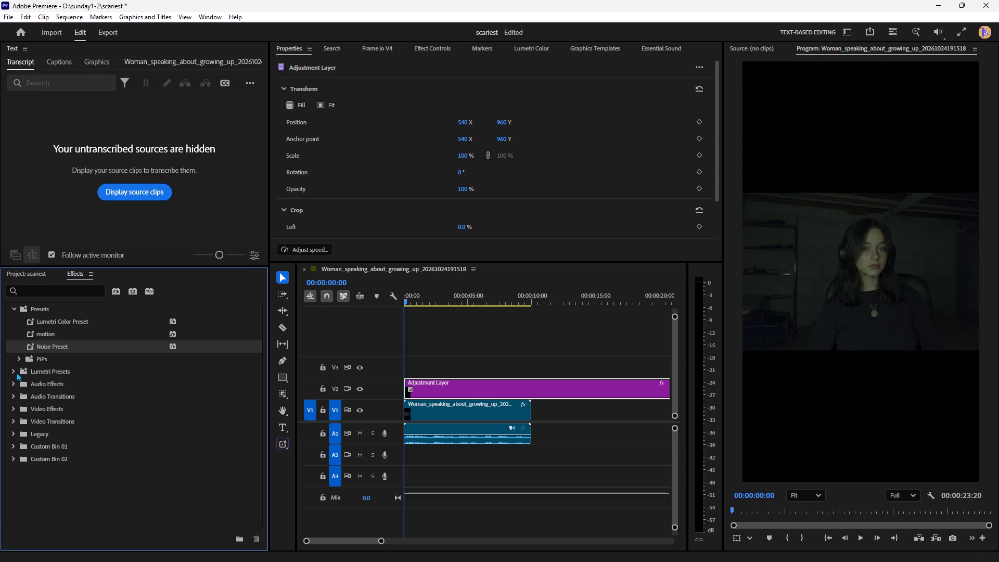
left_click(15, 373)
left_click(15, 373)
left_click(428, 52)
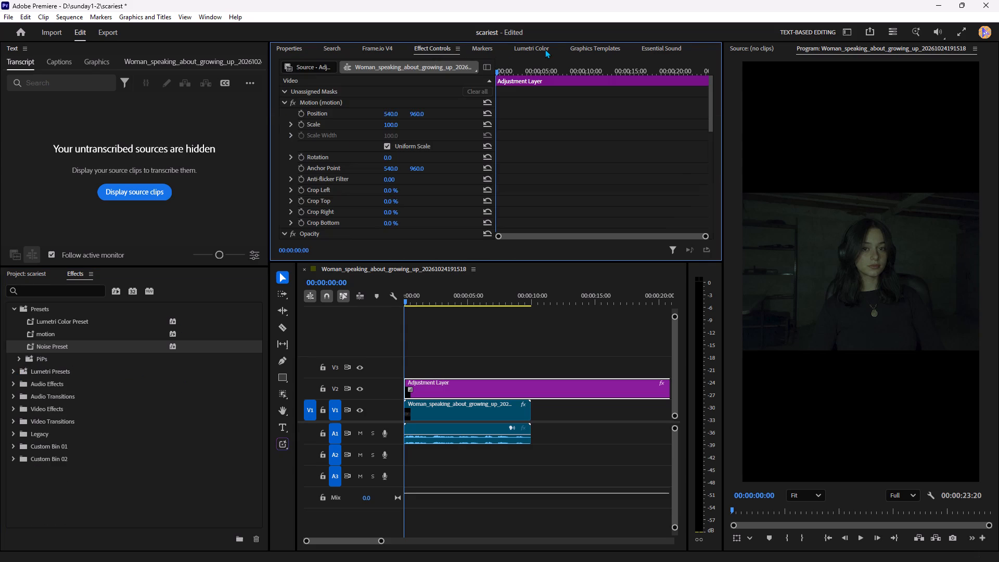
Cool the adjustment layer's Lumetri white balance by setting Temperature to about -88.3.
left_click(545, 49)
scroll(454, 191, "down", 9)
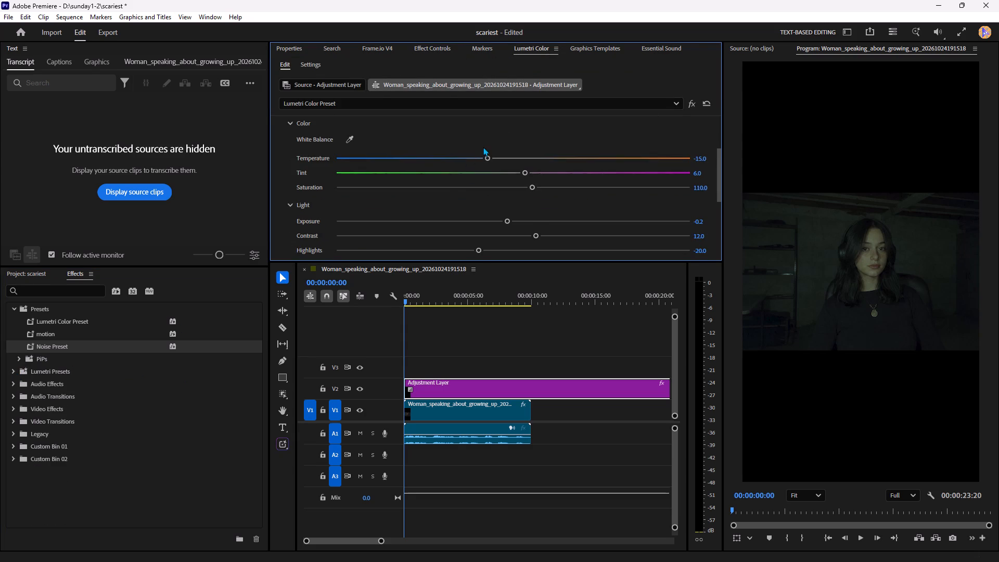
left_click_drag(485, 145, 323, 171)
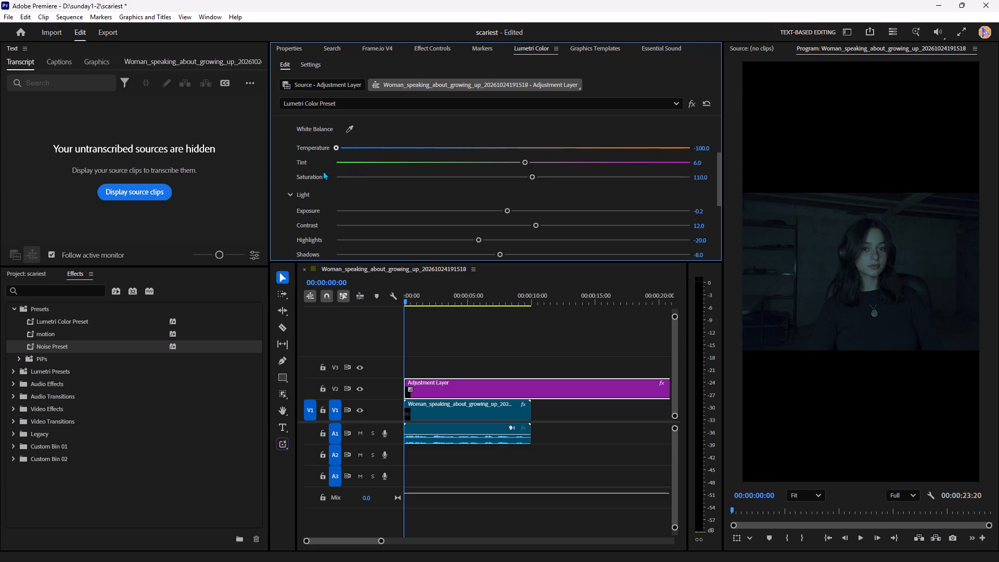
left_click_drag(323, 171, 366, 180)
left_click_drag(366, 180, 356, 182)
Set the adjustment layer's Lumetri Contrast to 100 and briefly play the sequence to preview the look.
scroll(491, 205, "down", 2)
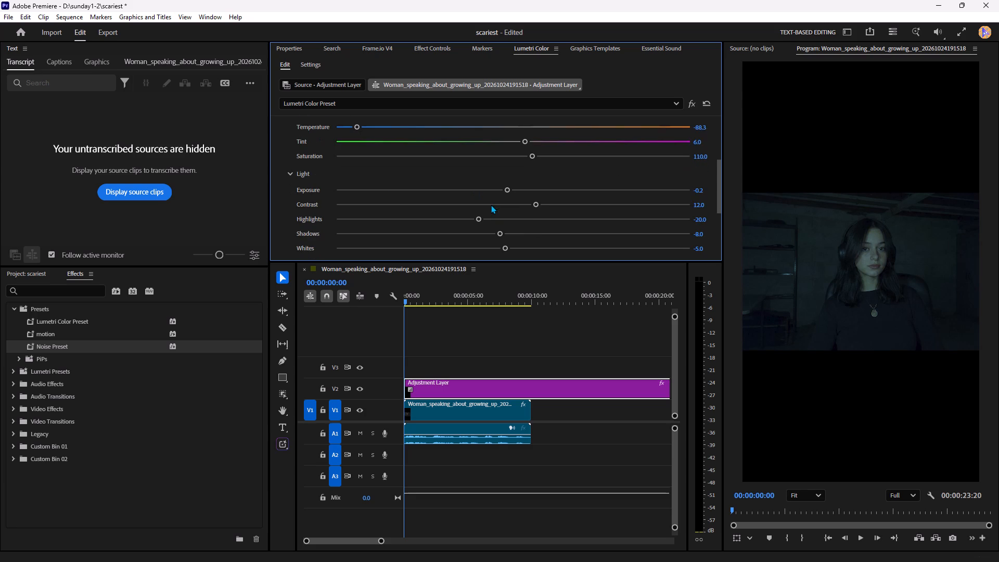
left_click_drag(534, 204, 535, 204)
left_click_drag(535, 204, 731, 198)
key("space")
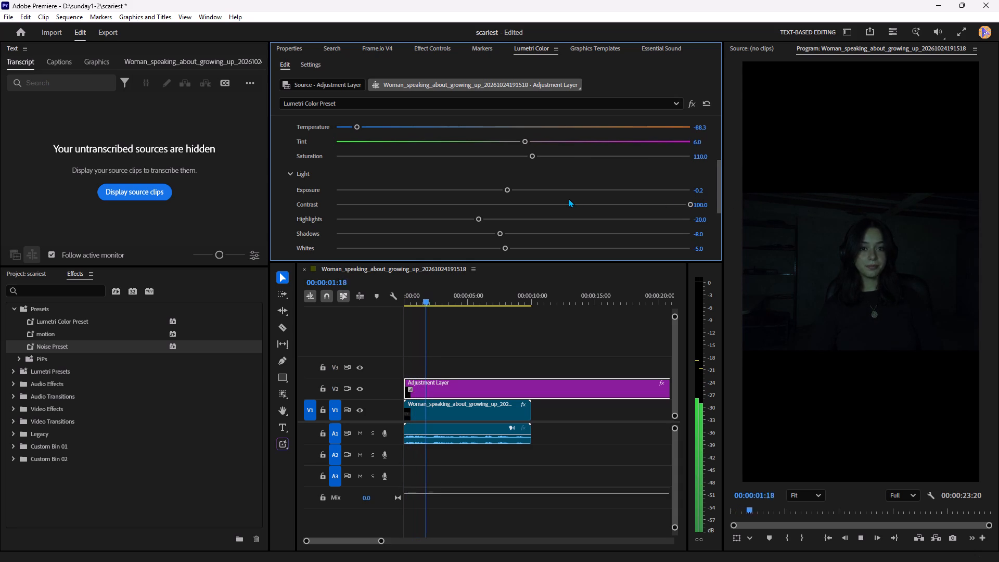
key("space")
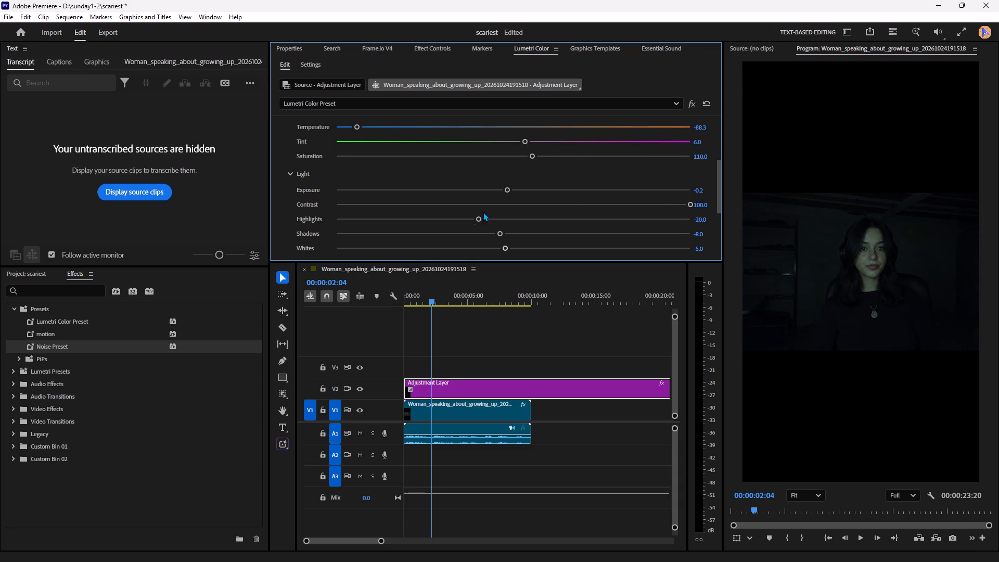
Set the adjustment layer's Lumetri Exposure to about -0.1.
left_click_drag(507, 190, 501, 190)
left_click_drag(501, 190, 489, 198)
left_click_drag(489, 198, 508, 198)
Shift the basic Tint toward magenta to about 39.2 and moderately raise the basic Saturation.
left_click_drag(524, 143, 611, 165)
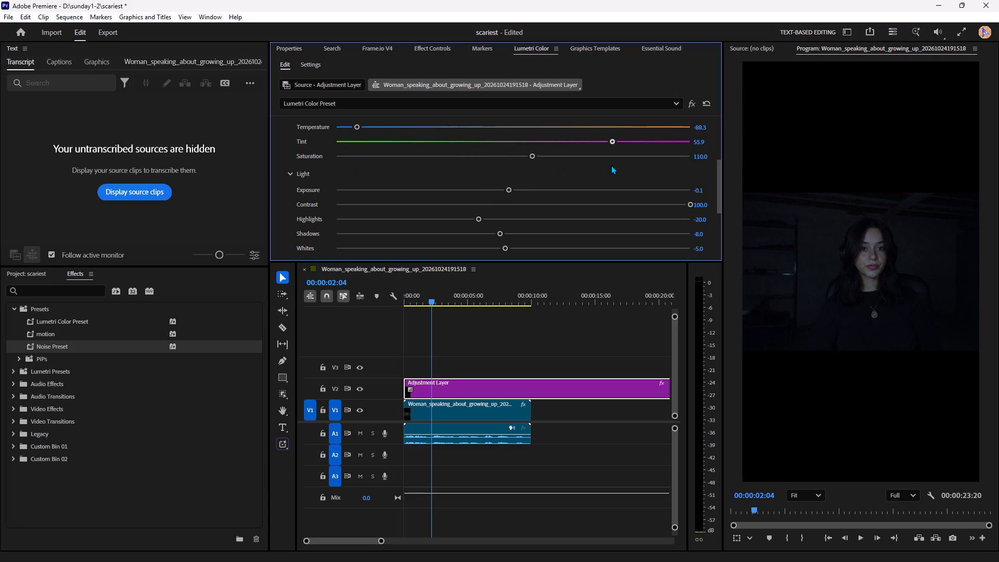
left_click_drag(611, 165, 614, 185)
left_click_drag(614, 185, 582, 185)
left_click_drag(535, 157, 590, 164)
left_click_drag(590, 164, 572, 157)
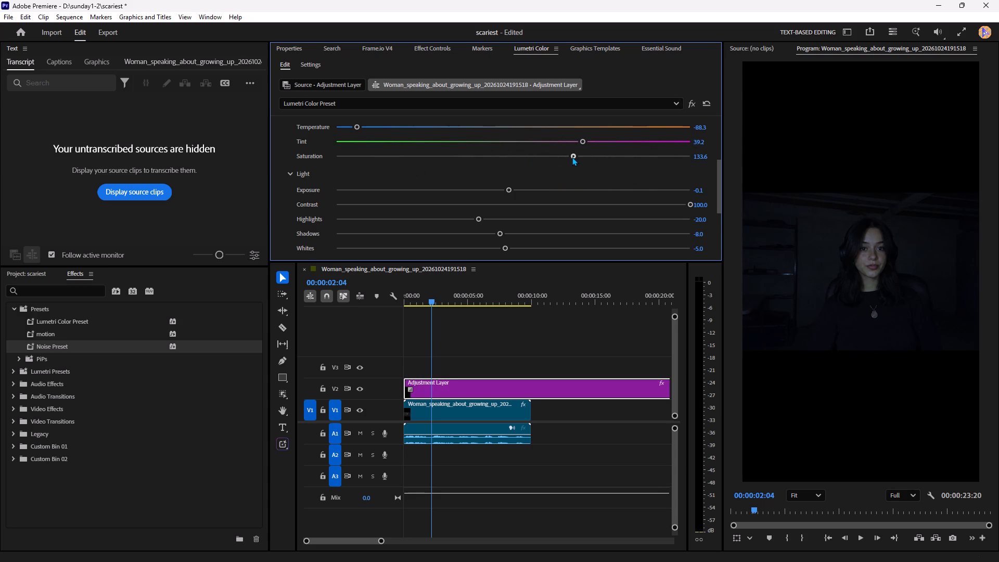
left_click_drag(572, 157, 558, 160)
Set the Light values to about -2.5 for Shadows, -62.4 for Whites and -6.0 for Blacks.
scroll(533, 185, "down", 4)
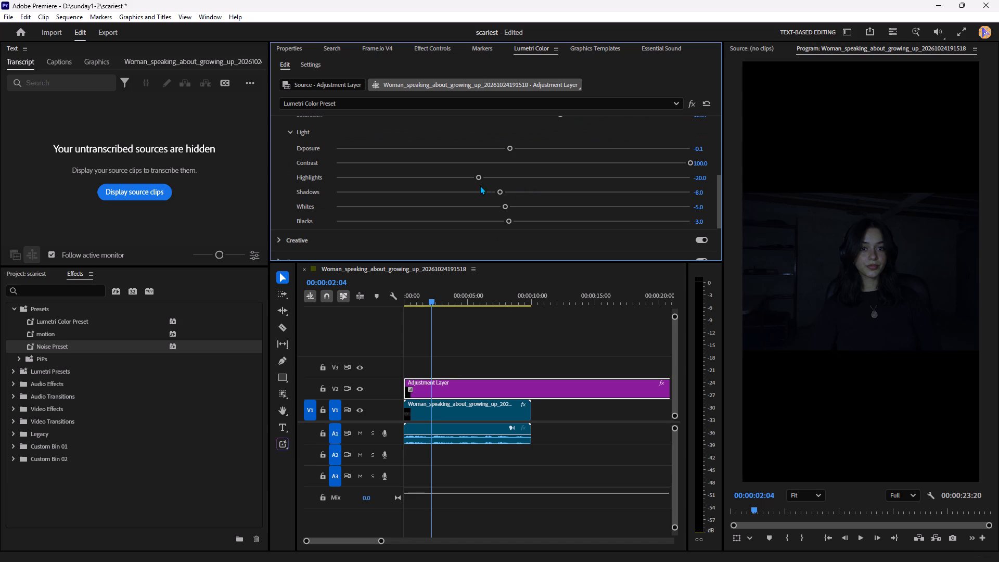
left_click_drag(499, 192, 467, 195)
left_click_drag(467, 195, 508, 199)
left_click_drag(505, 208, 358, 208)
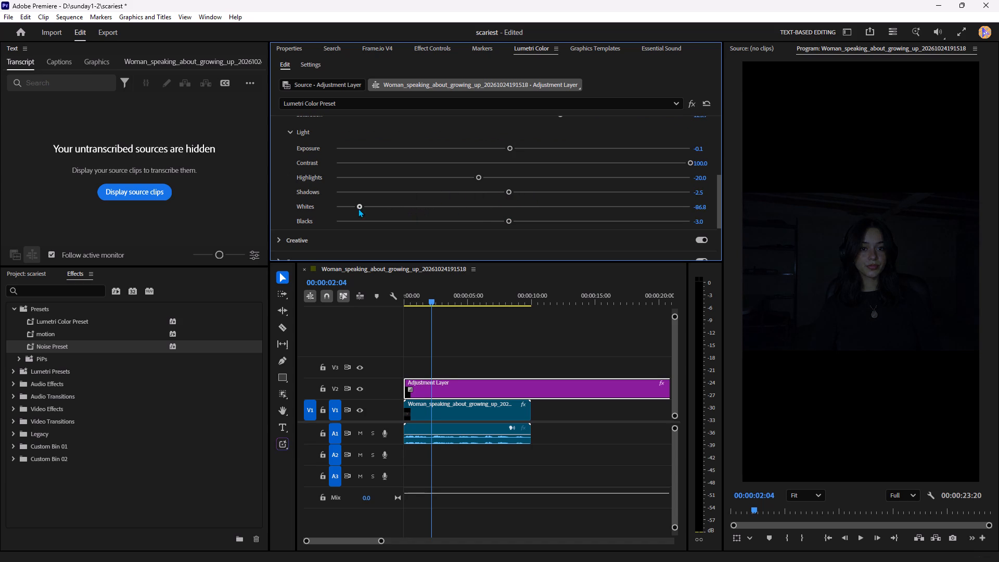
left_click_drag(358, 208, 402, 207)
left_click_drag(507, 222, 550, 220)
left_click_drag(550, 220, 502, 225)
Shift the Shadow Tint in the Creative section to the yellow edge of its color wheel.
scroll(491, 239, "down", 5)
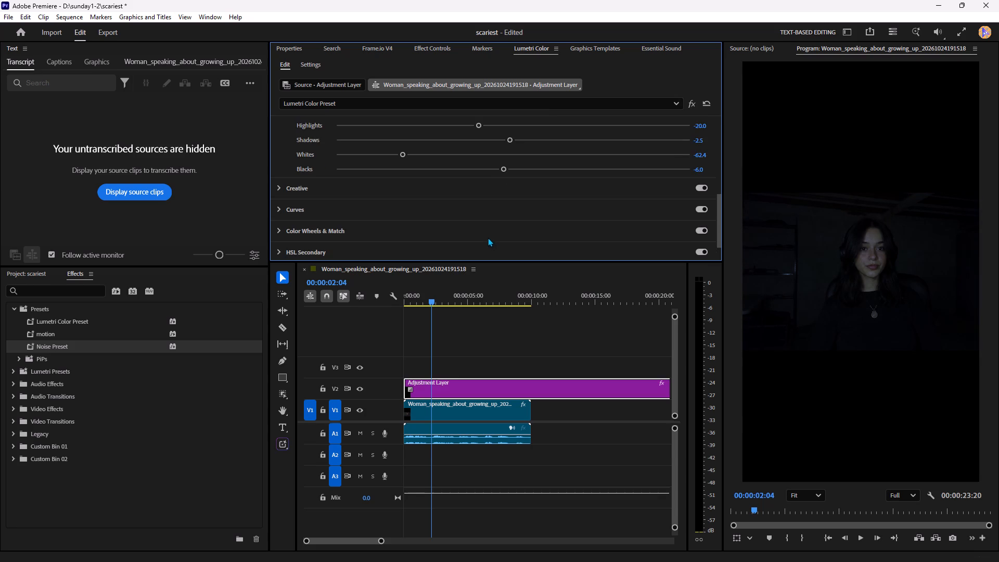
left_click(369, 190)
scroll(377, 193, "down", 15)
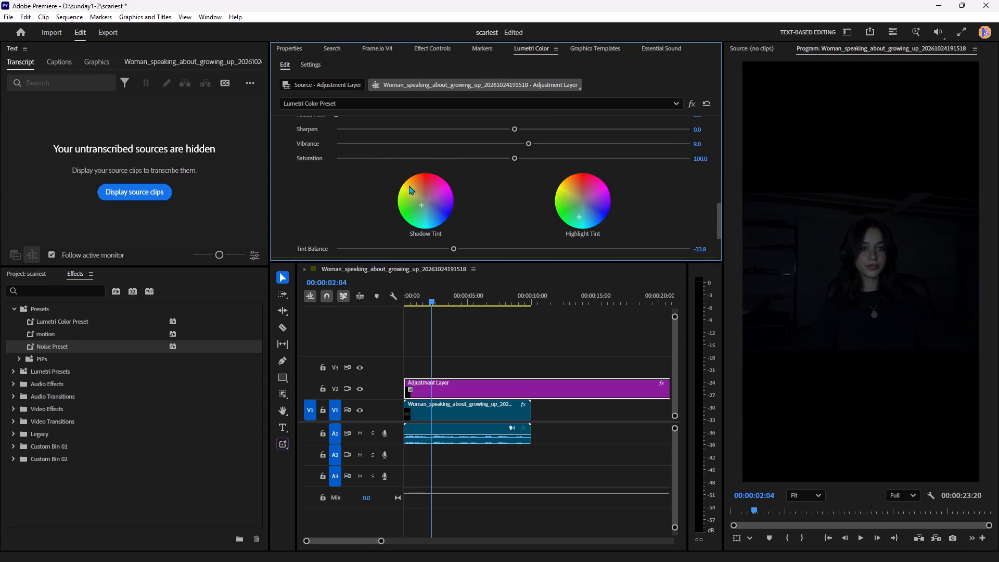
left_click_drag(420, 182, 912, 191)
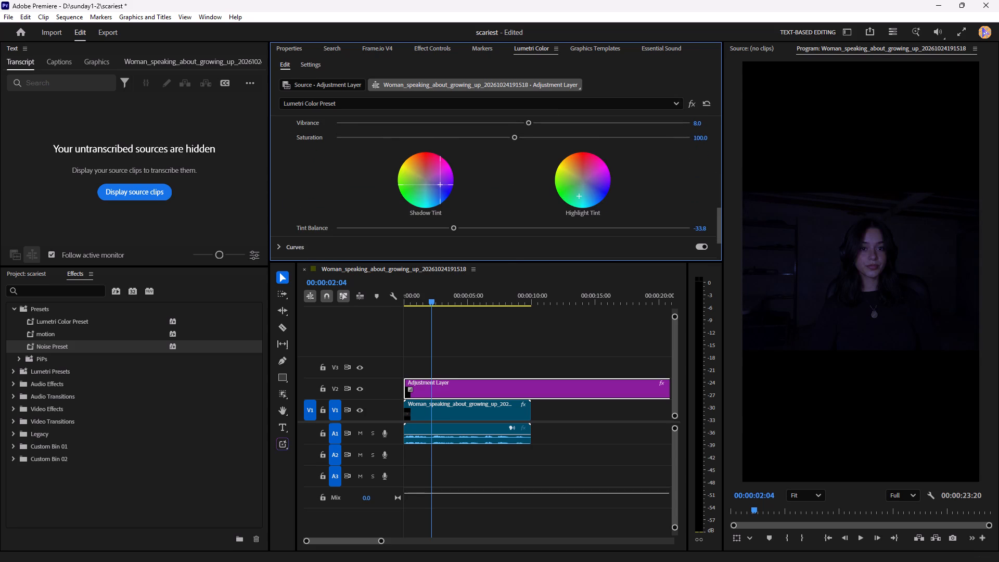
left_click_drag(912, 191, 494, 11)
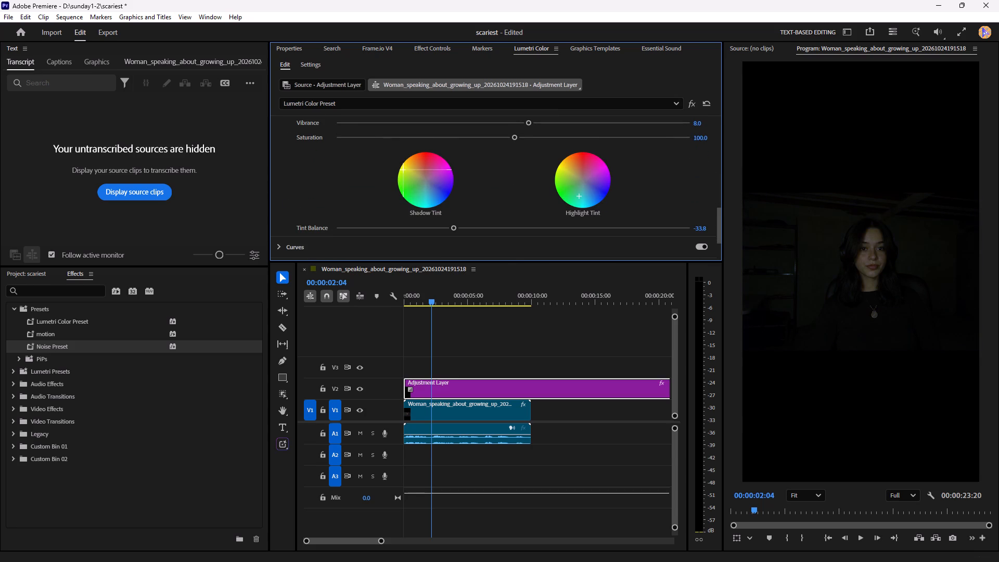
left_click_drag(494, 11, 329, 320)
left_click_drag(329, 320, 230, 408)
Shift the Highlight Tint in the Creative section slightly toward green, just off the center of its color wheel.
left_click_drag(588, 198, 648, 170)
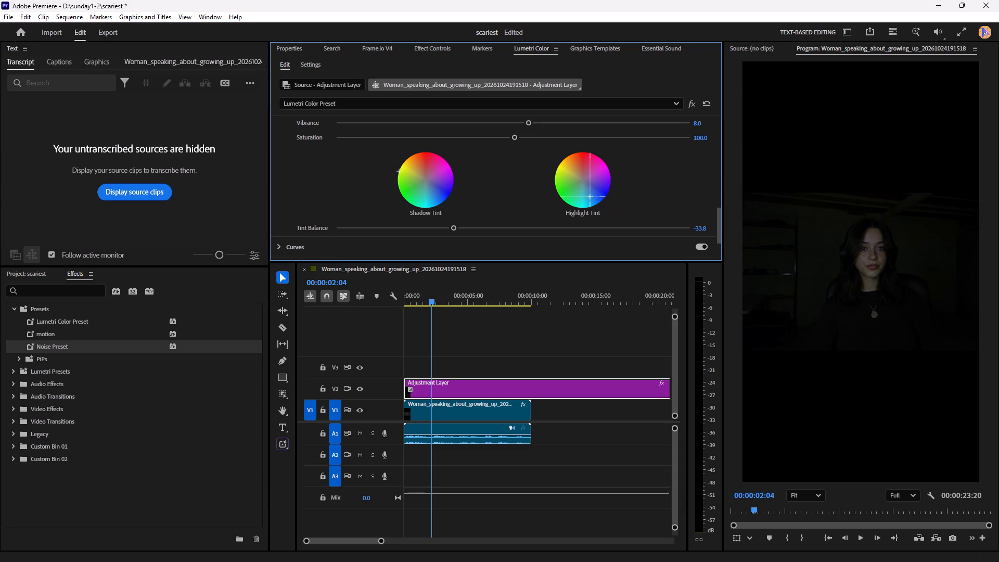
left_click_drag(648, 170, 695, 148)
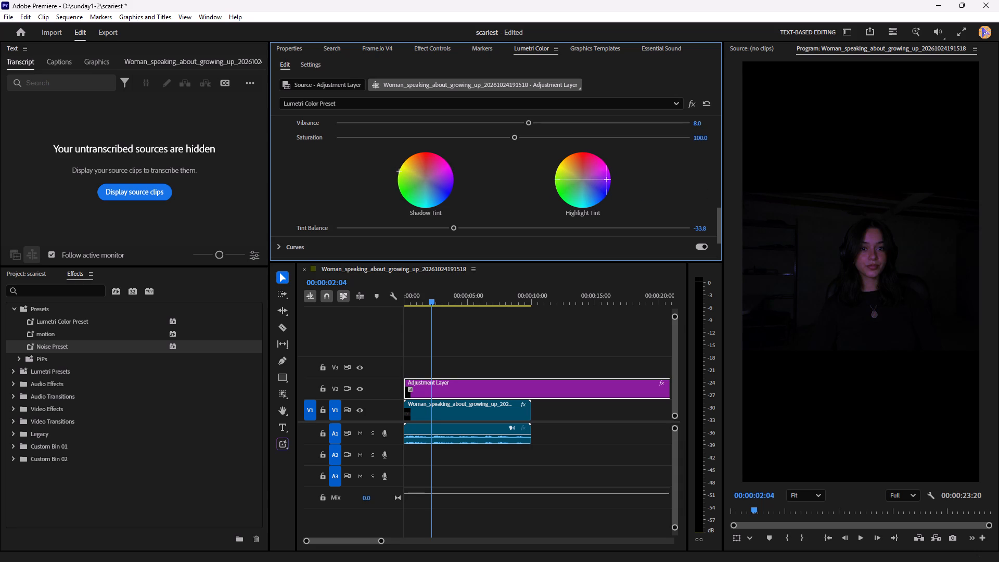
left_click_drag(695, 148, 270, 349)
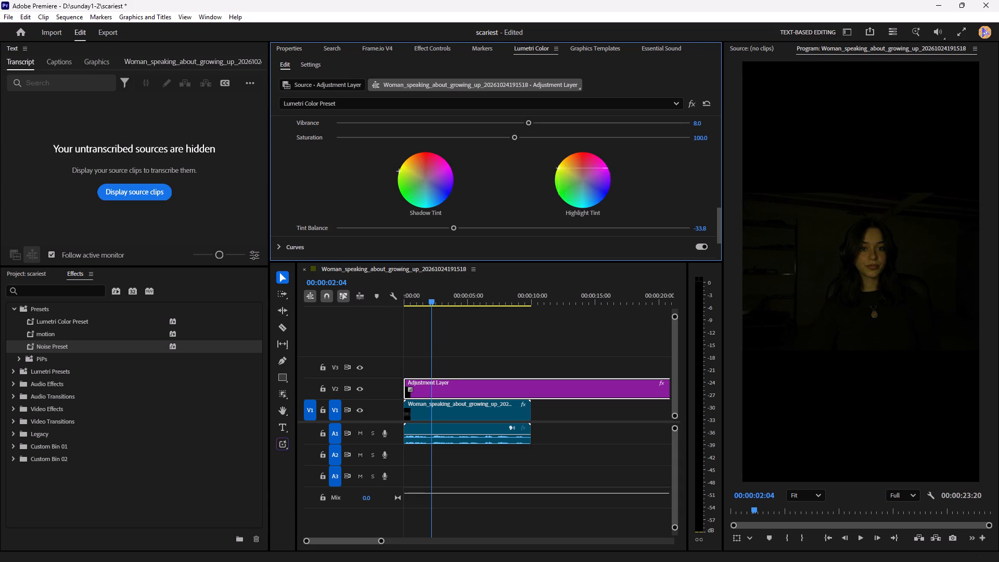
left_click_drag(270, 349, 699, 229)
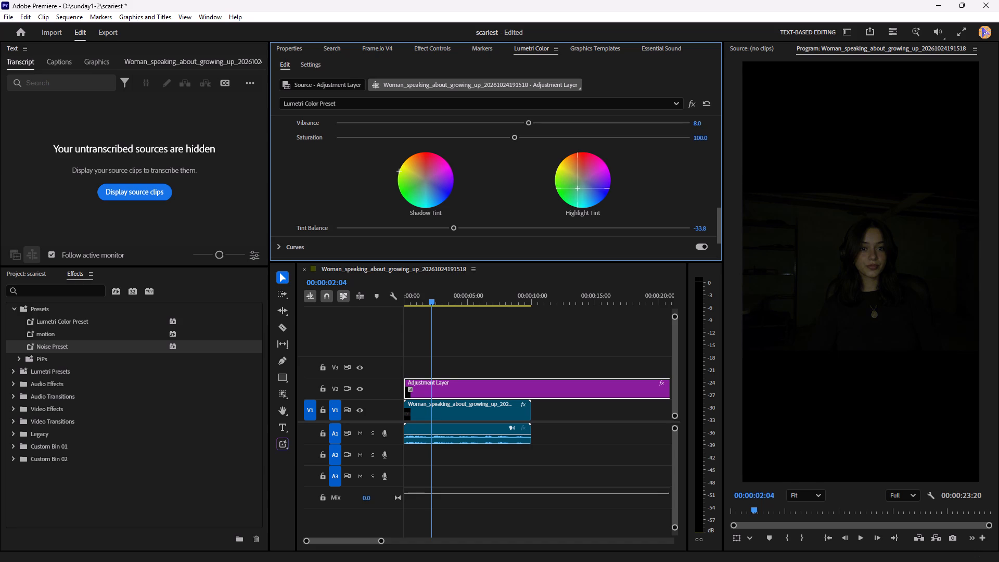
left_click_drag(699, 229, 618, 229)
Play back the graded sequence from the start, including in full screen, to review the tinted look.
key("space")
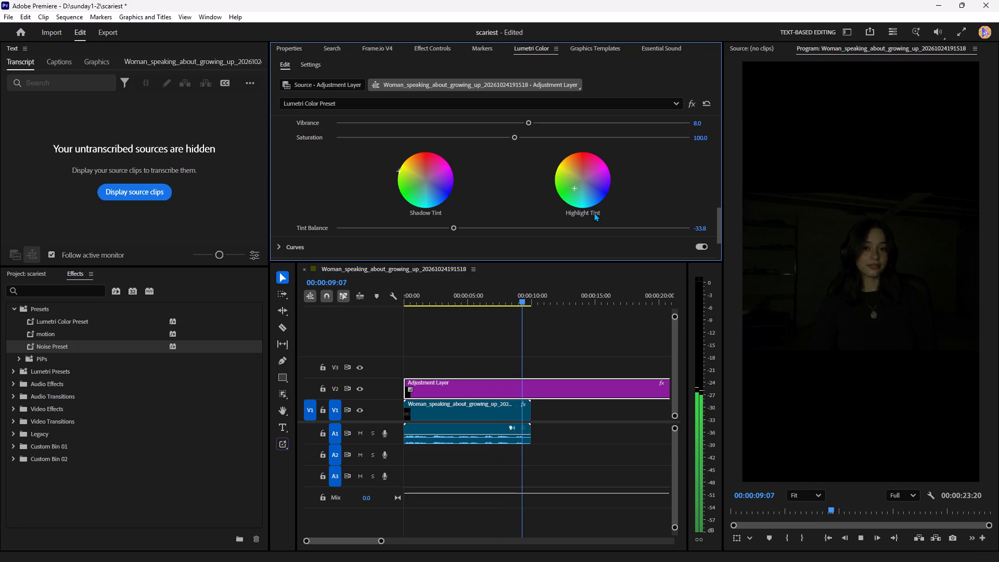
key("space")
left_click_drag(466, 301, 367, 309)
key("space")
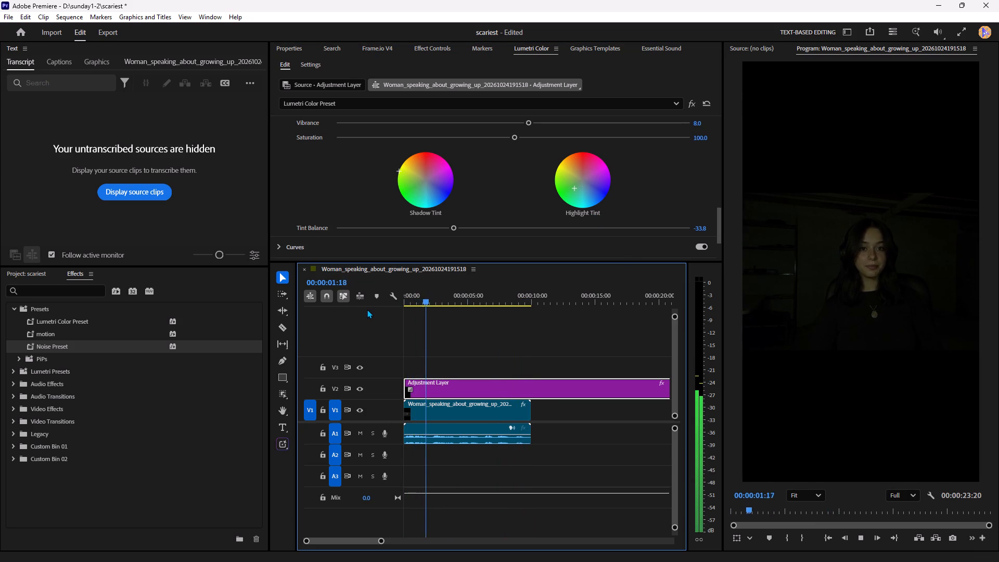
left_click(954, 37)
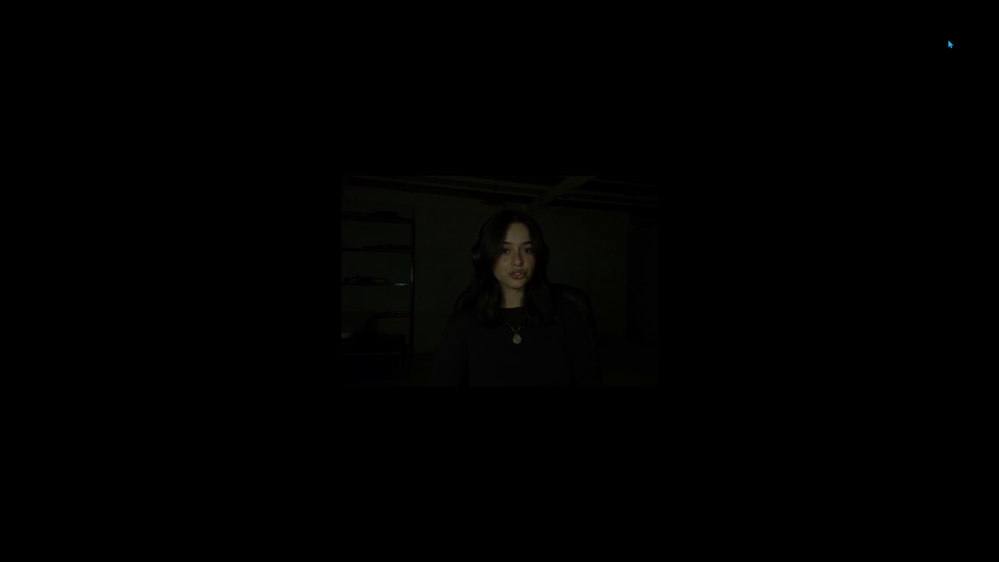
key("Escape")
key("space")
left_click_drag(458, 304, 417, 312)
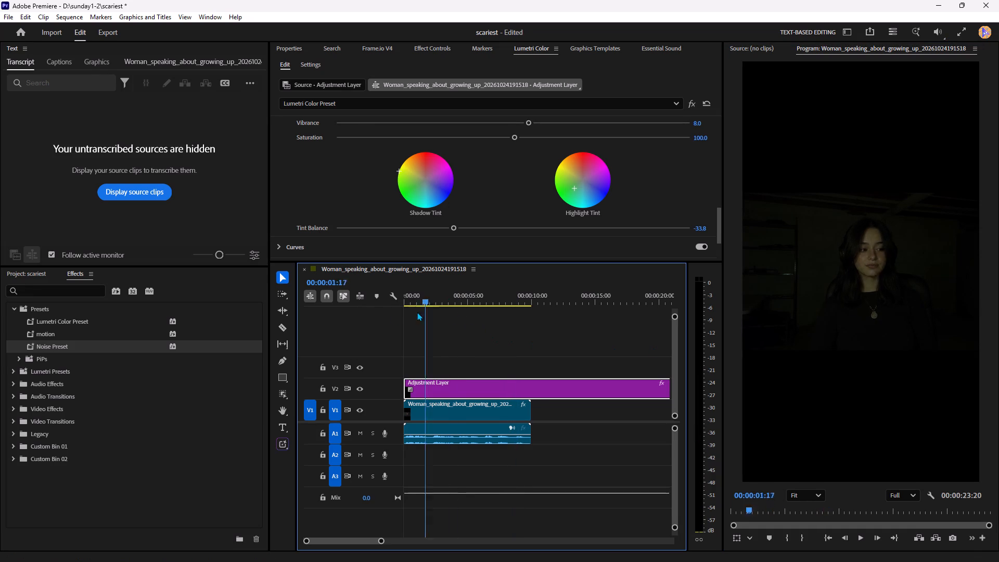
left_click_drag(417, 312, 367, 314)
key("space")
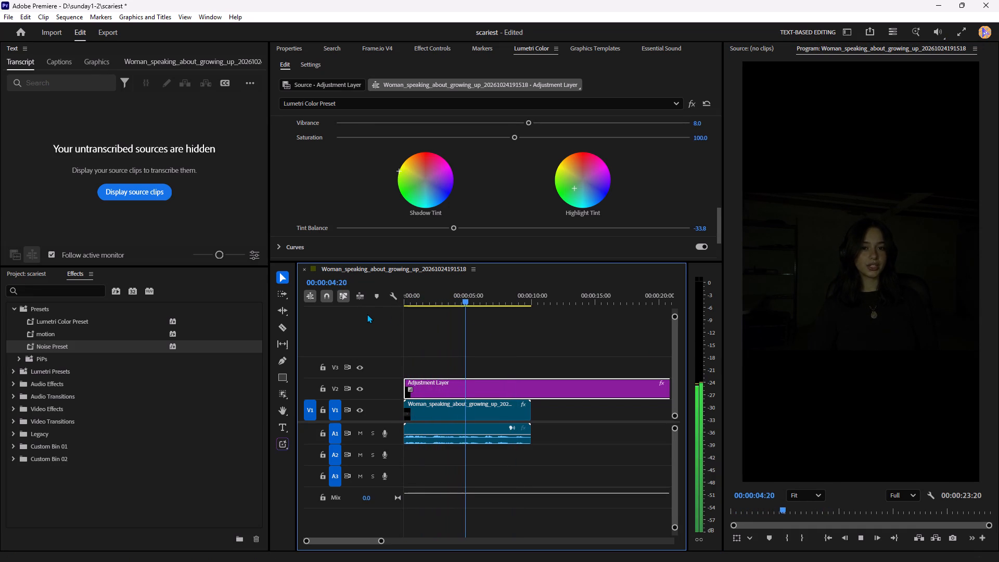
key("space")
Pull the Shadow Tint back from the wheel's edge to a moderate yellow-green nearer the center.
left_click_drag(407, 175, 427, 182)
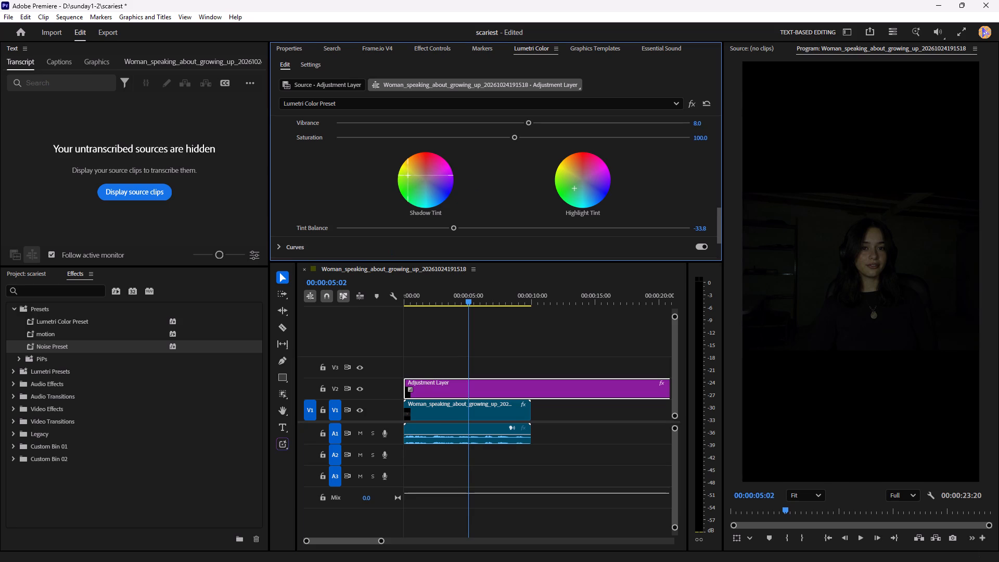
left_click_drag(427, 182, 480, 190)
scroll(498, 196, "up", 3)
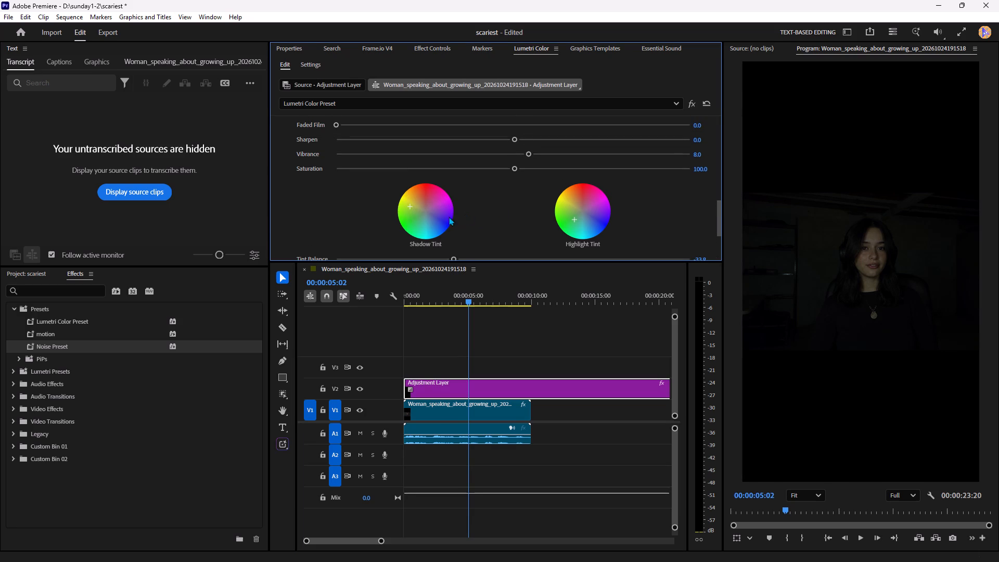
left_click_drag(411, 210, 480, 245)
Set the Creative look Intensity to about 121.5.
scroll(481, 210, "up", 8)
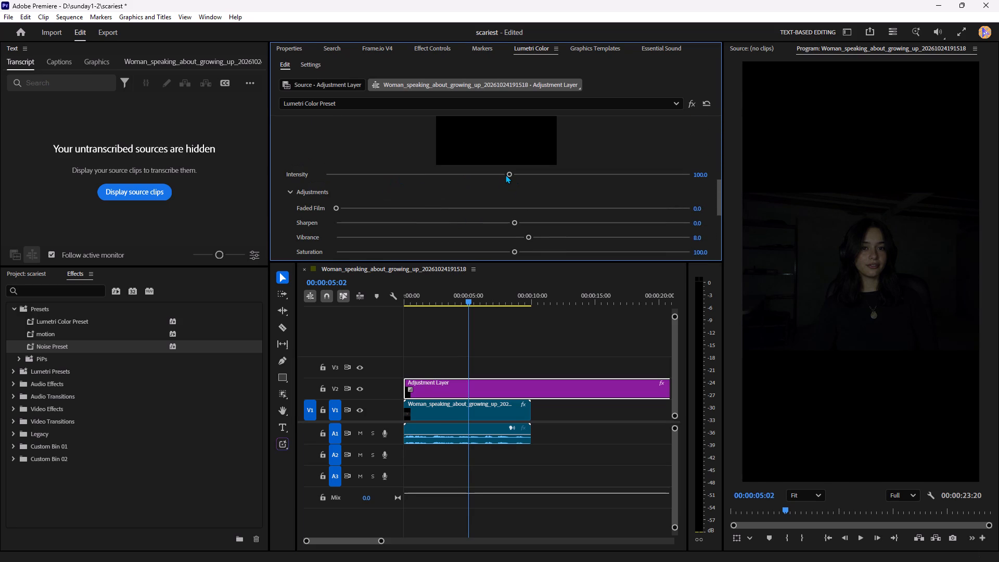
left_click_drag(506, 175, 634, 208)
left_click_drag(634, 208, 546, 212)
scroll(574, 176, "up", 1)
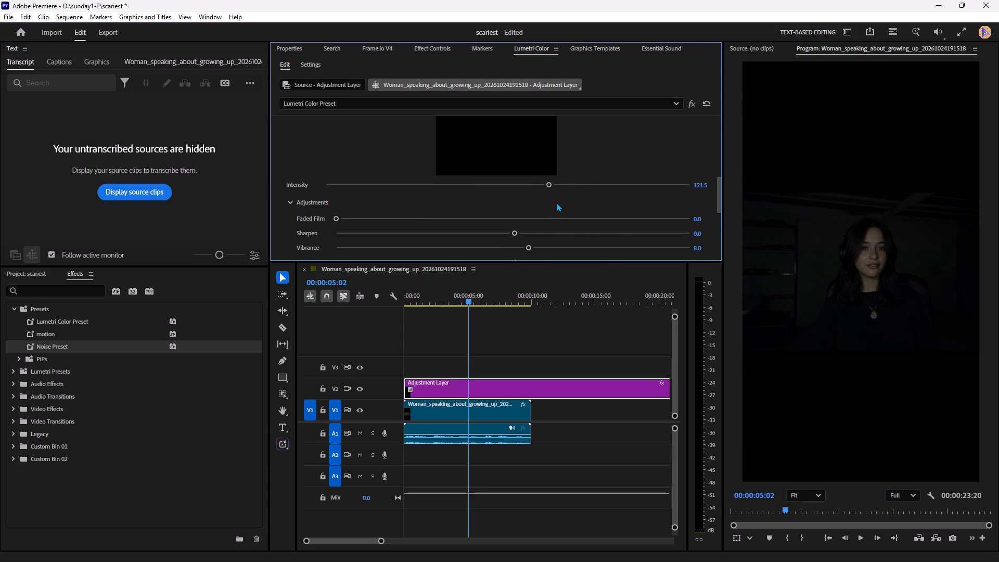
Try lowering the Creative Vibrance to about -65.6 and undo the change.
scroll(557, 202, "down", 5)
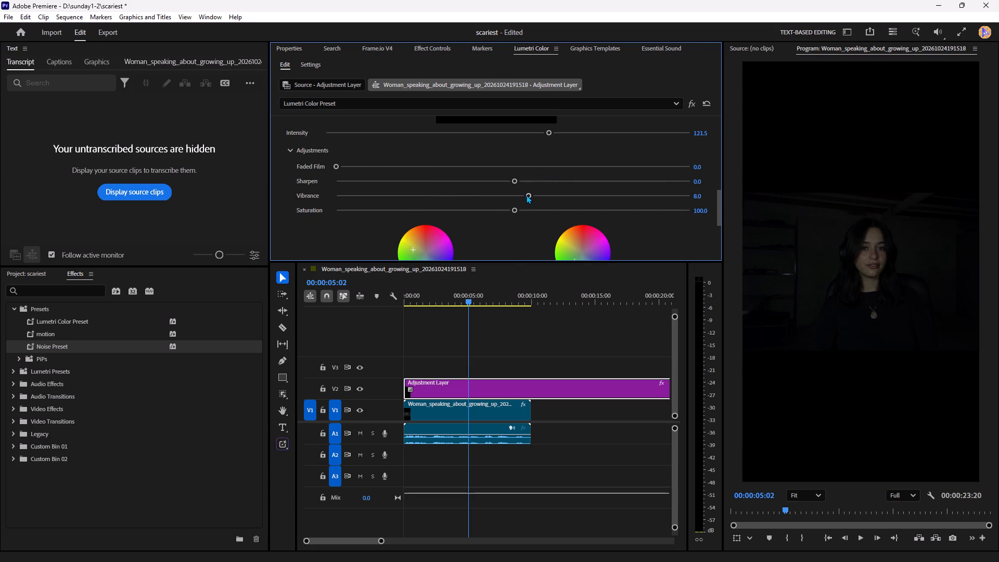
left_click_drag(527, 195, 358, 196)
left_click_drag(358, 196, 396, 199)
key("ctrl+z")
Set the Highlights in the Basic Correction Light settings to about -52.1.
scroll(483, 160, "up", 16)
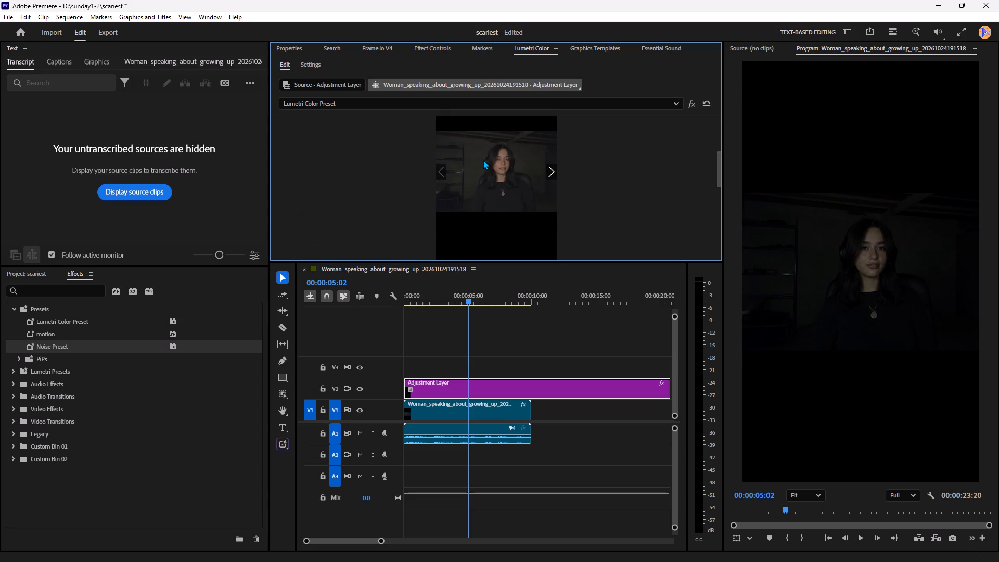
scroll(483, 160, "up", 16)
left_click(369, 131)
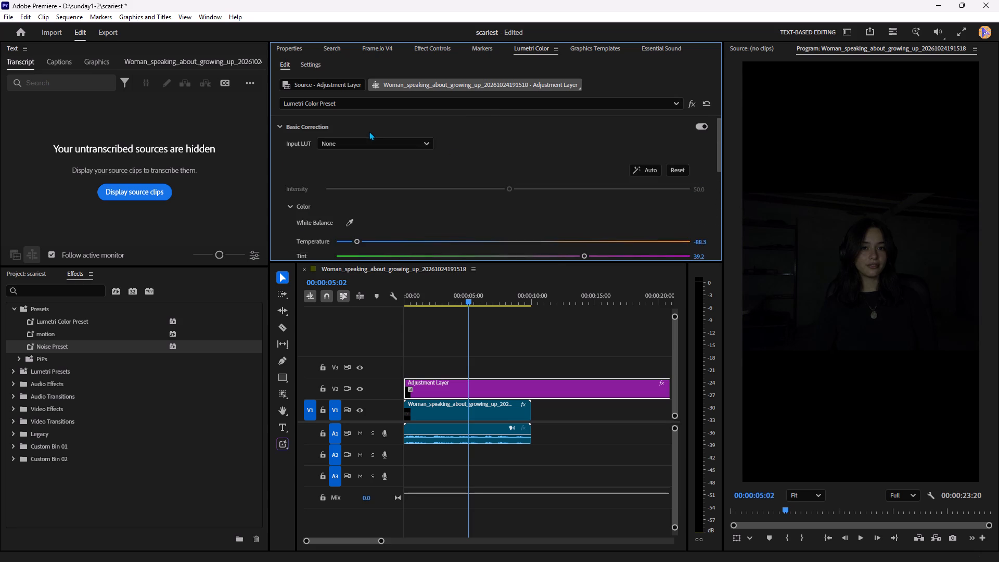
scroll(456, 154, "down", 15)
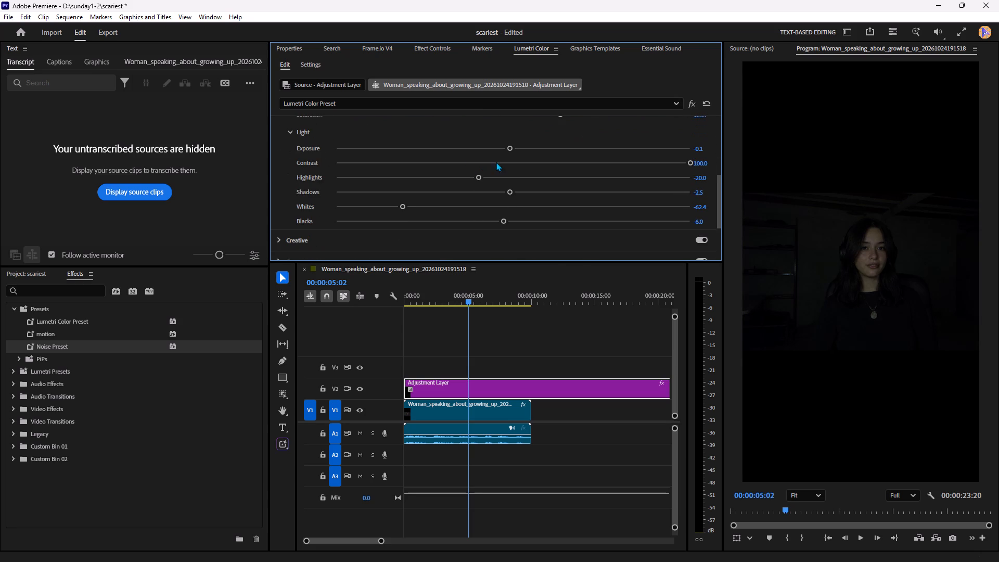
left_click_drag(479, 174, 427, 185)
left_click_drag(427, 185, 325, 203)
left_click_drag(482, 177, 489, 180)
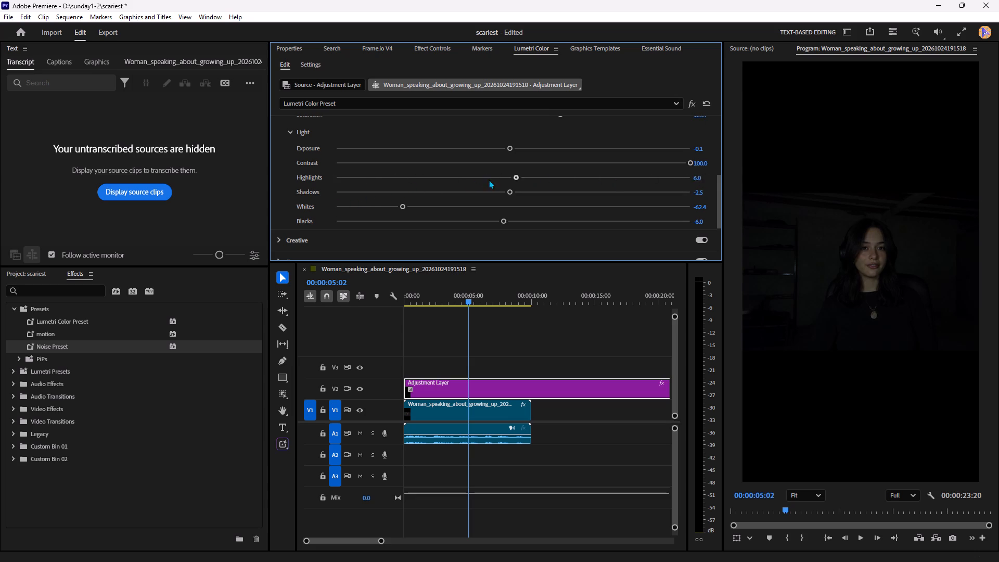
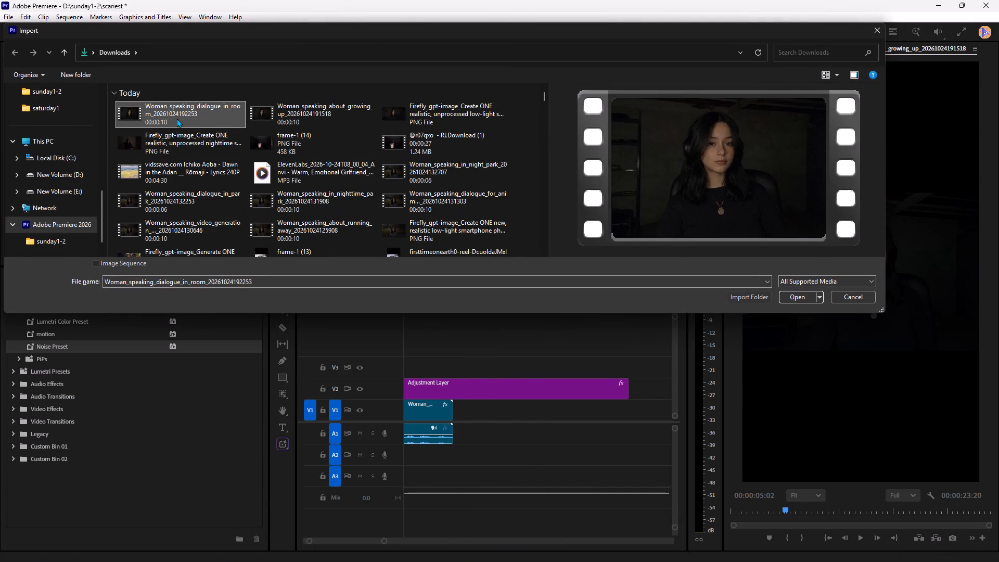
key("backslash")
key("Return")
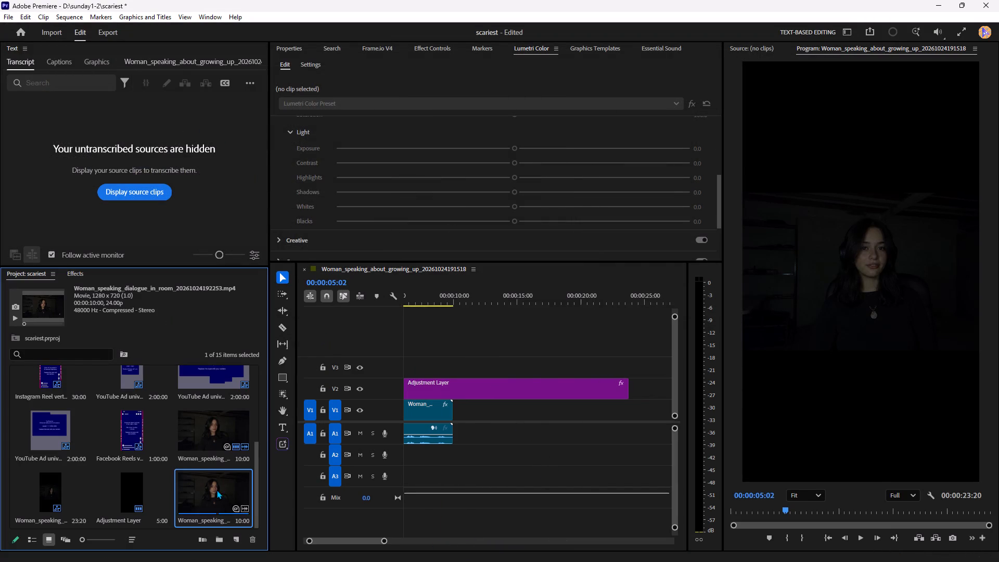
left_click_drag(217, 490, 457, 431)
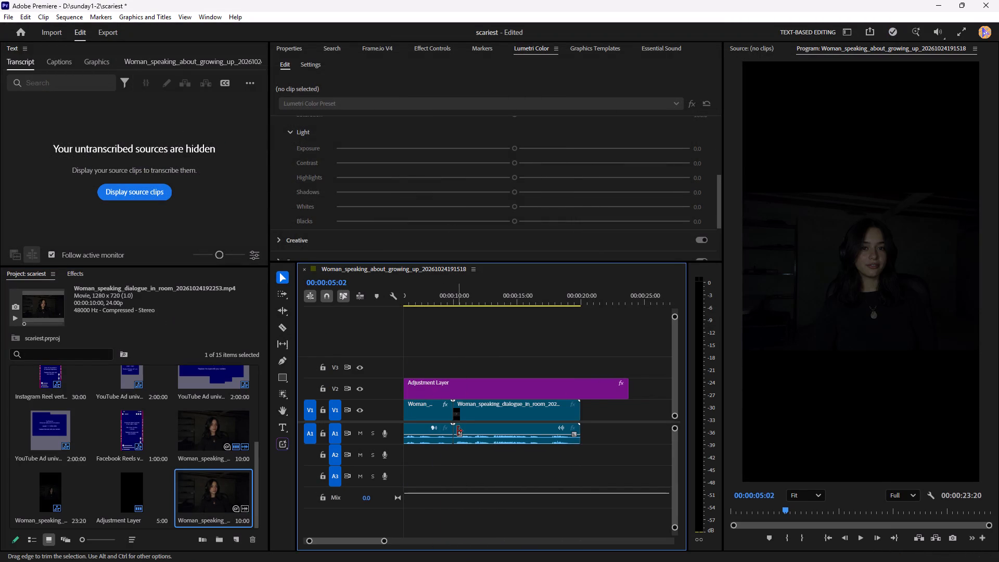
Play across the join of the two clips and set the new clip's horizontal position to 591.
scroll(457, 431, "up", 1)
left_click(454, 299)
key("space")
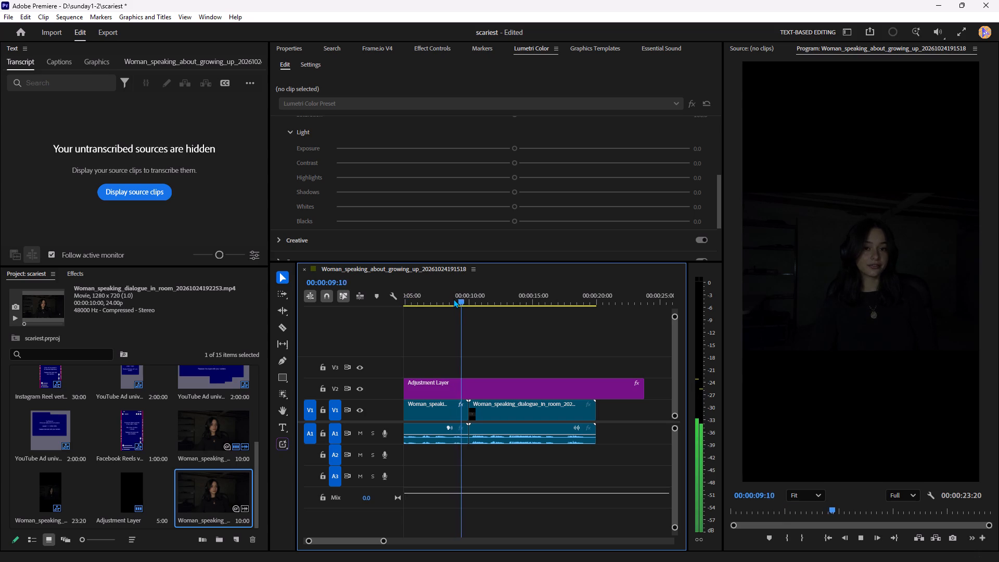
key("space")
left_click(492, 413)
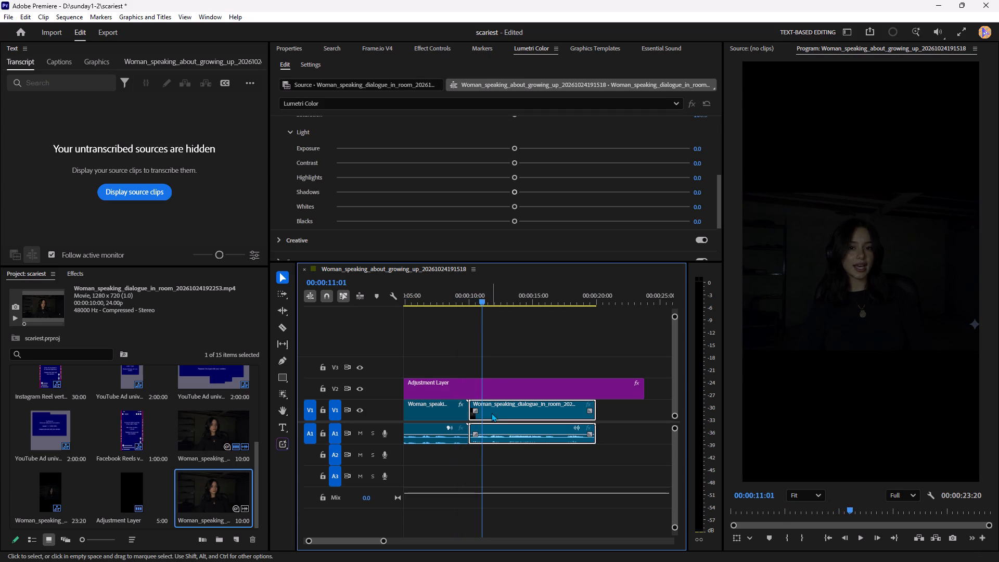
left_click(301, 45)
left_click(465, 122)
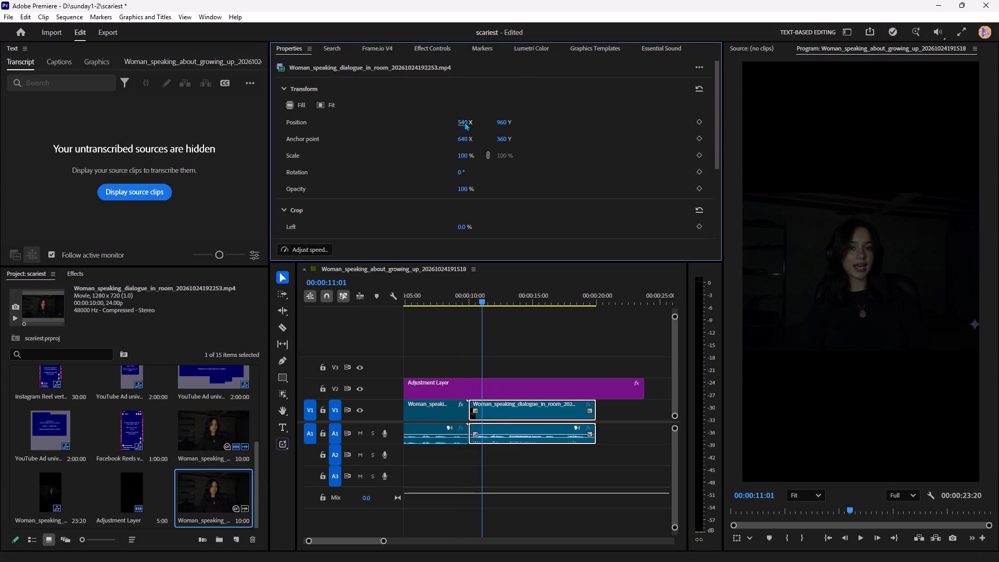
type("591")
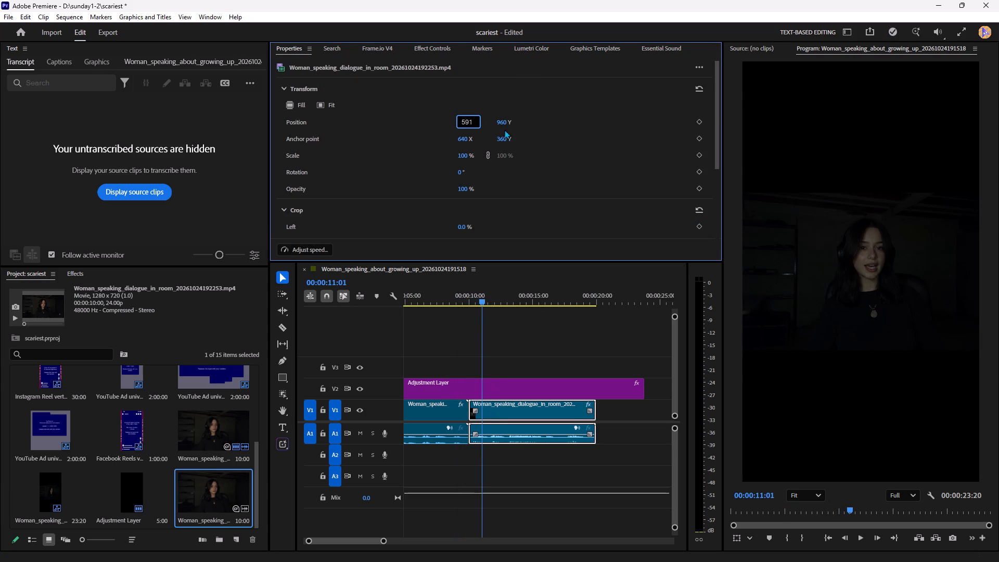
left_click(599, 148)
left_click(490, 340)
Play through the second clip and replay the passage around 00:00:18:00 to examine its speech timing and pauses.
left_click(449, 298)
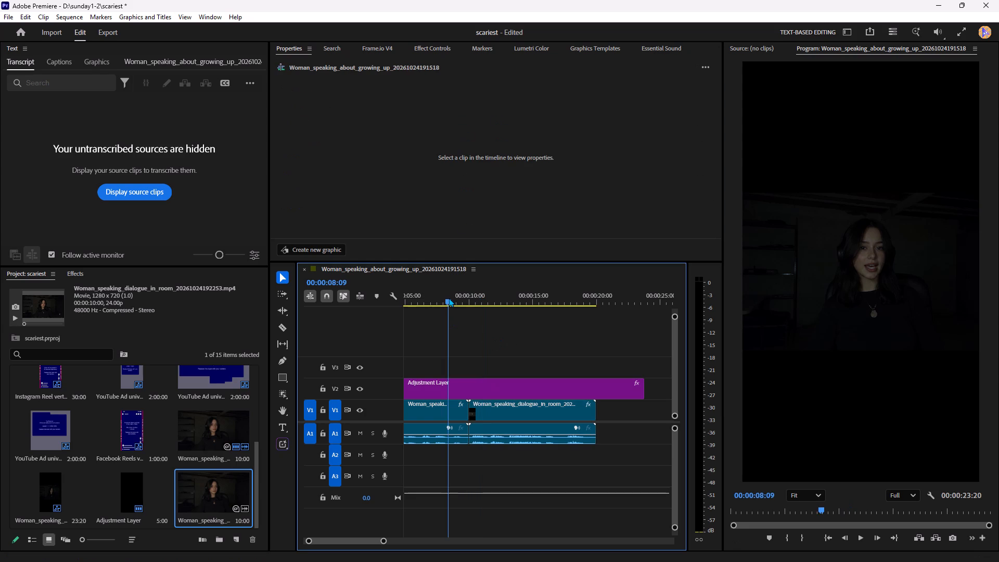
key("space")
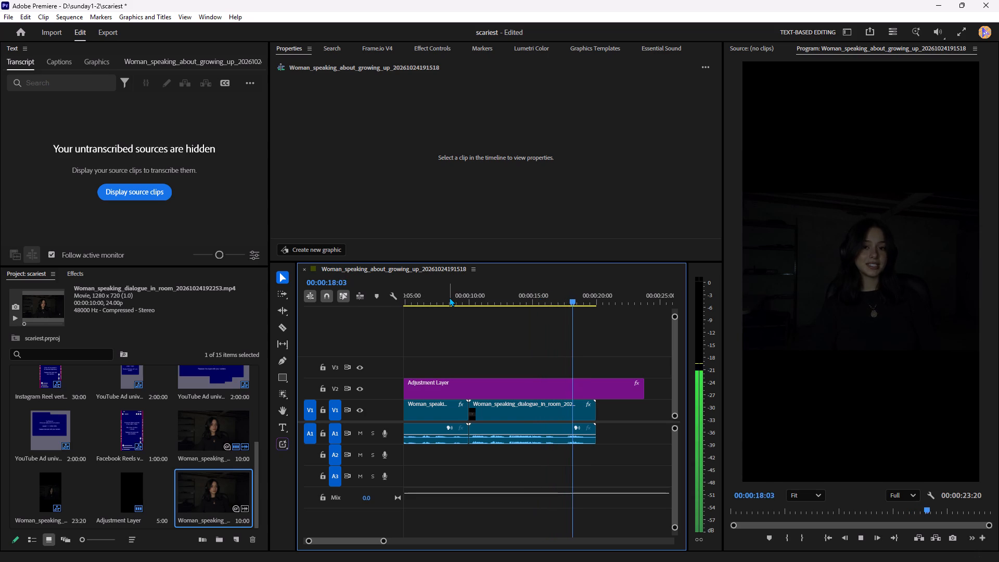
key("space")
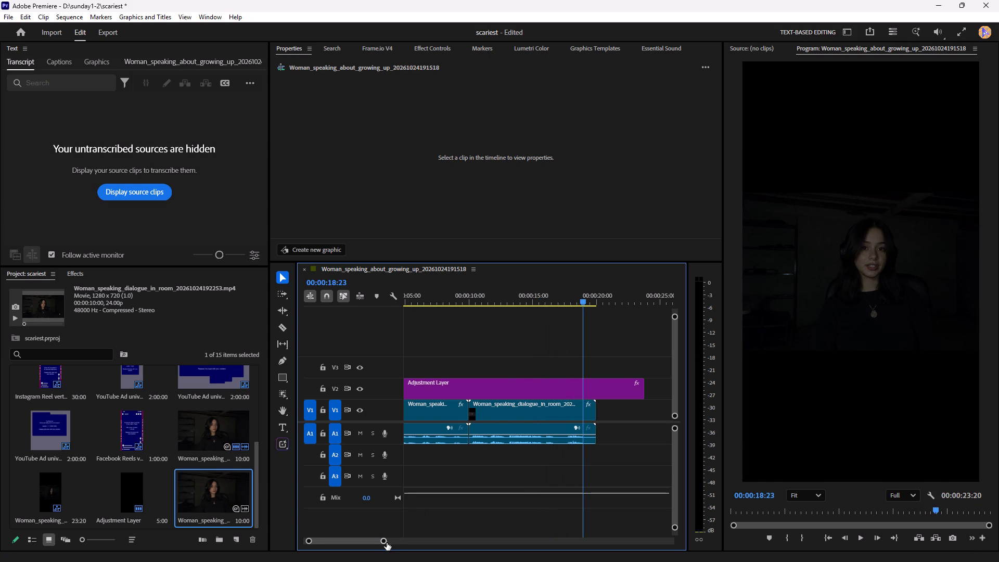
left_click_drag(386, 542, 347, 543)
scroll(475, 486, "up", 2)
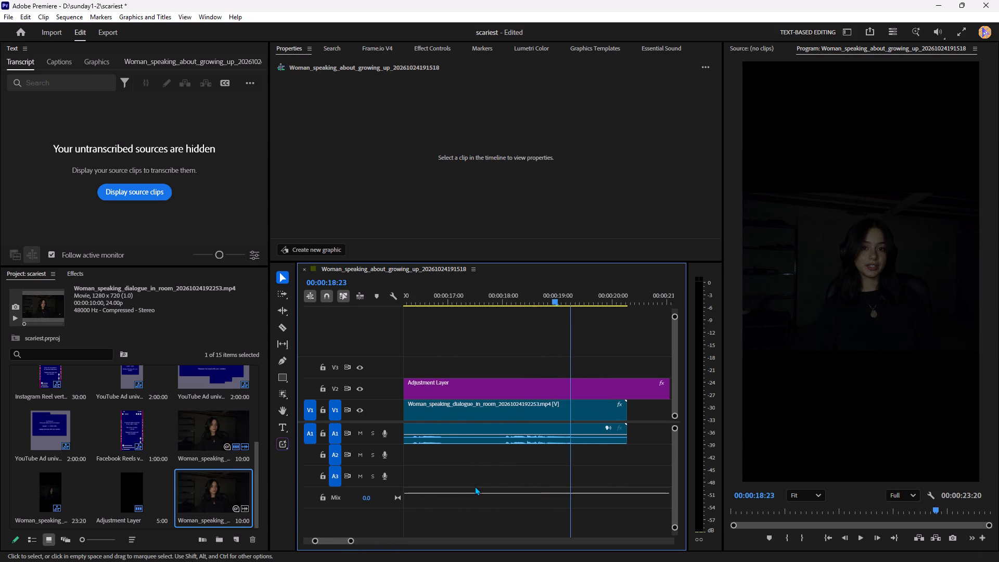
scroll(475, 486, "up", 2)
left_click(533, 298)
key("space")
key("space")
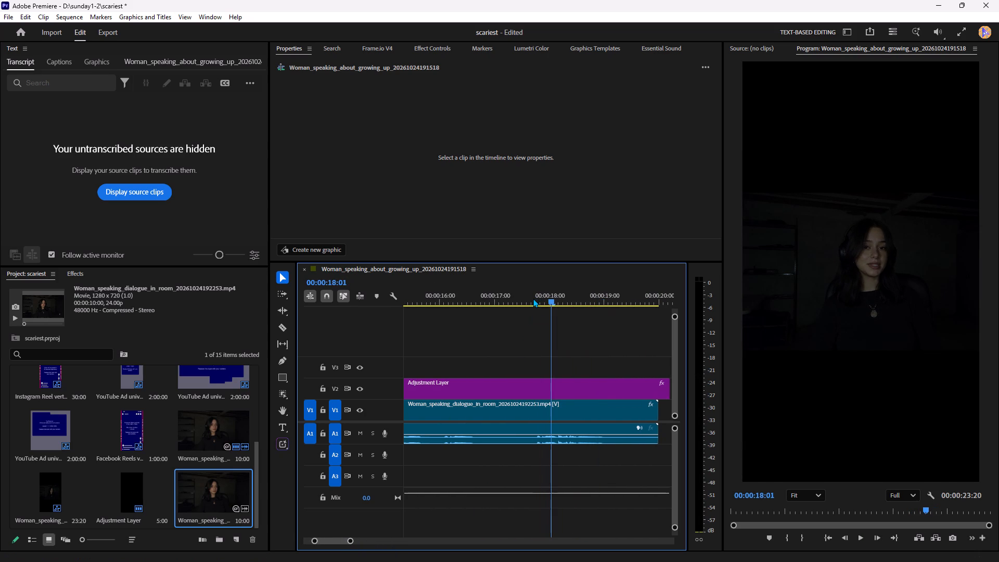
key("space")
key("space")
left_click_drag(558, 303, 553, 304)
key("space")
left_click(553, 304)
left_click_drag(553, 304, 547, 305)
key("space")
key("space")
left_click(547, 305)
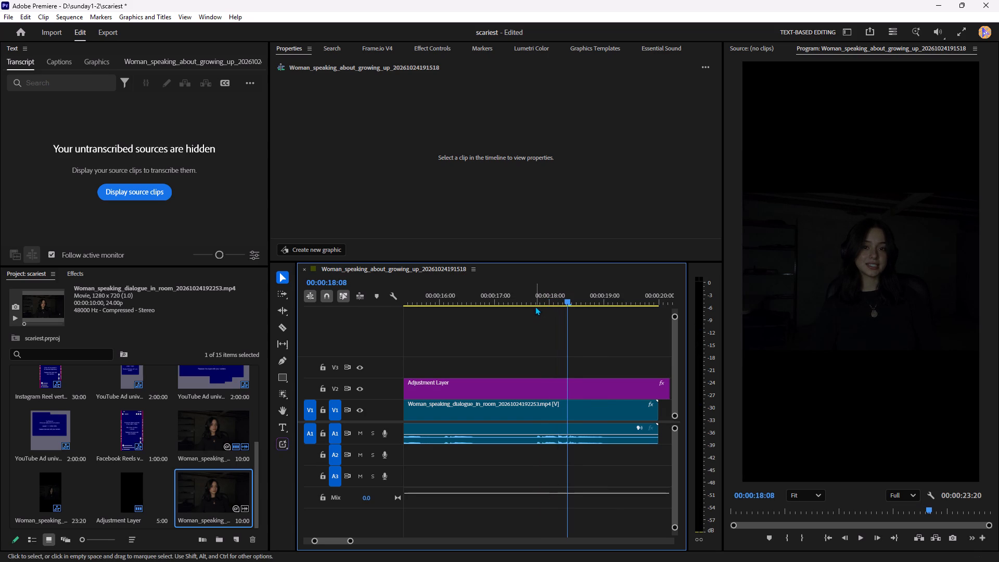
left_click(536, 302)
key("space")
key("space")
left_click(536, 301)
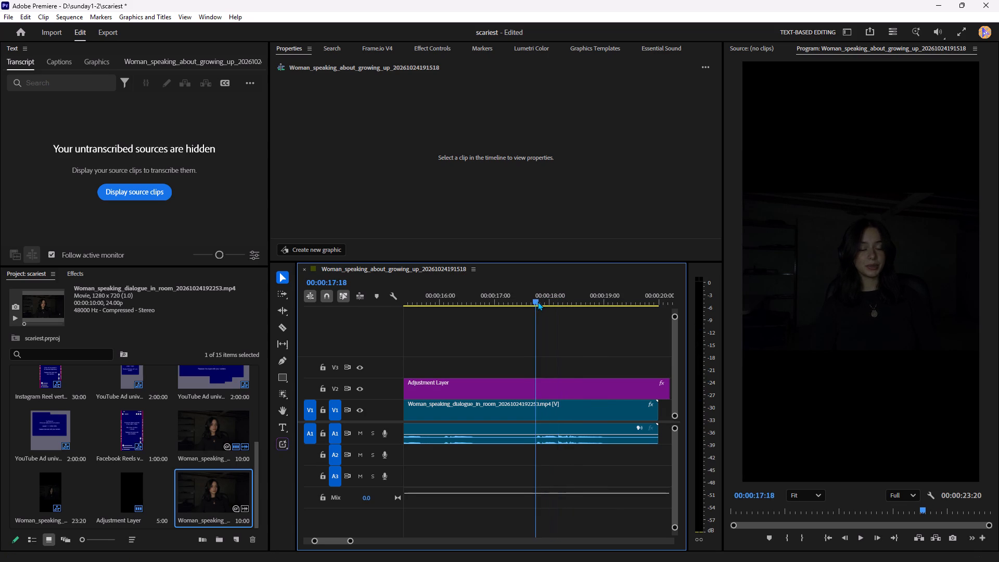
key("space")
key("space")
key("space")
key("space")
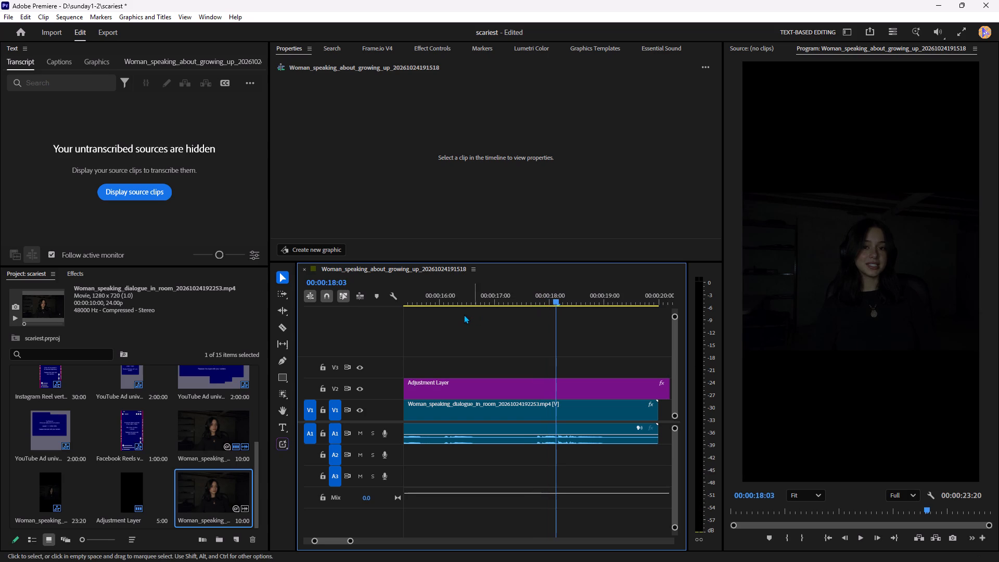
Cut the second clip at 00:00:15:22 and 00:00:17:16, delete the section between the cuts and close the gap.
left_click(437, 299)
key("space")
left_click(437, 299)
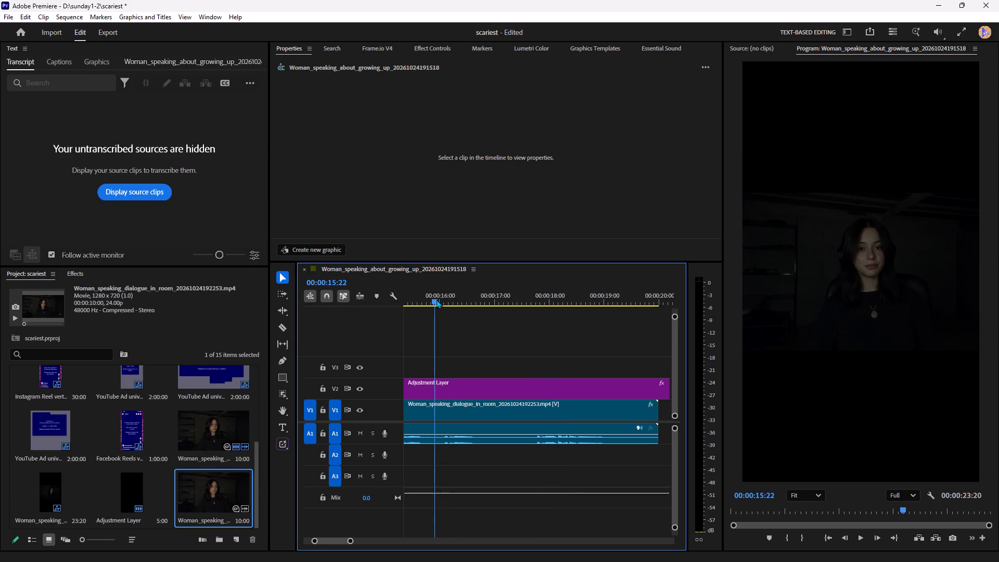
left_click(465, 432)
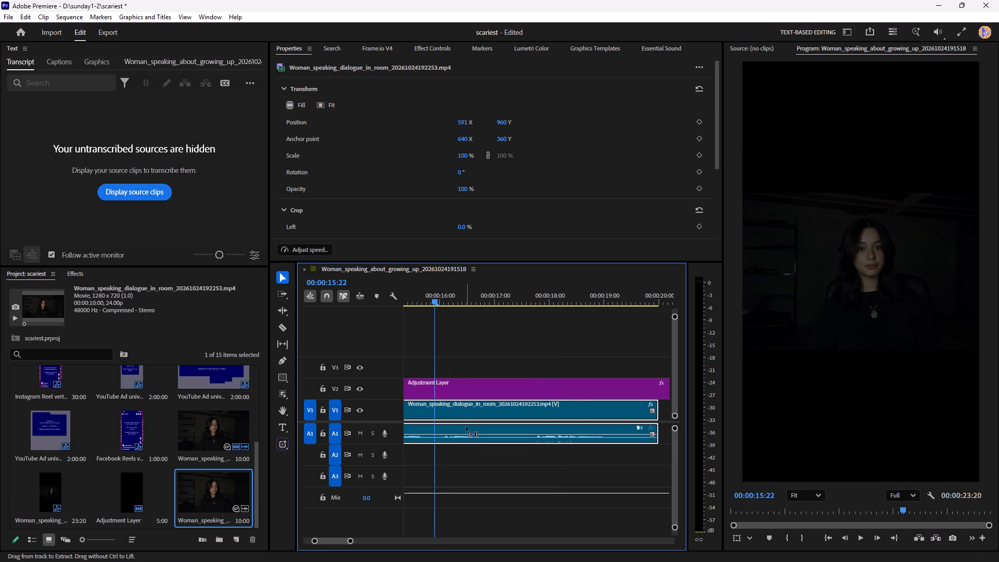
key("ctrl+k")
left_click_drag(524, 302, 528, 302)
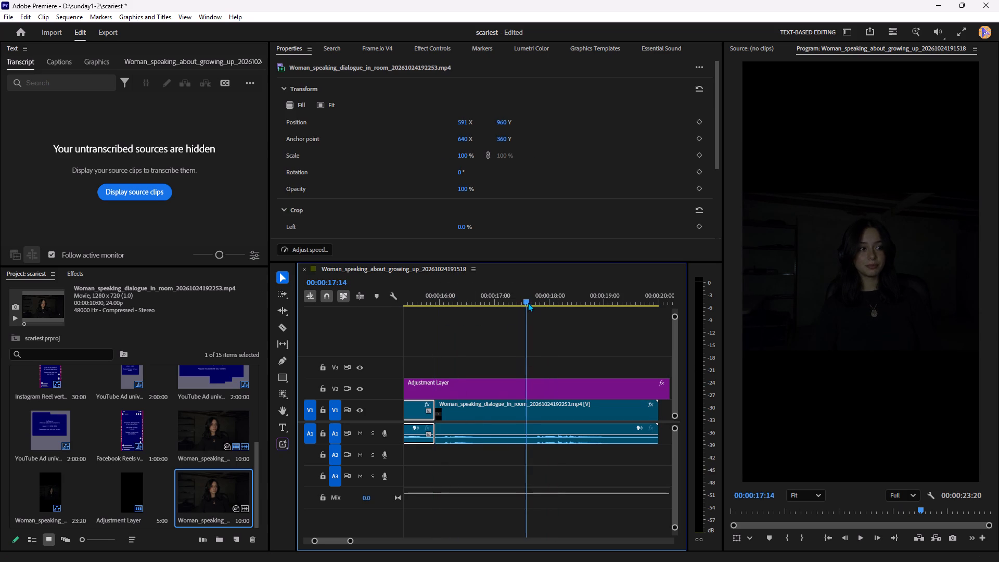
left_click_drag(528, 302, 531, 303)
left_click(532, 410)
key("ctrl+k")
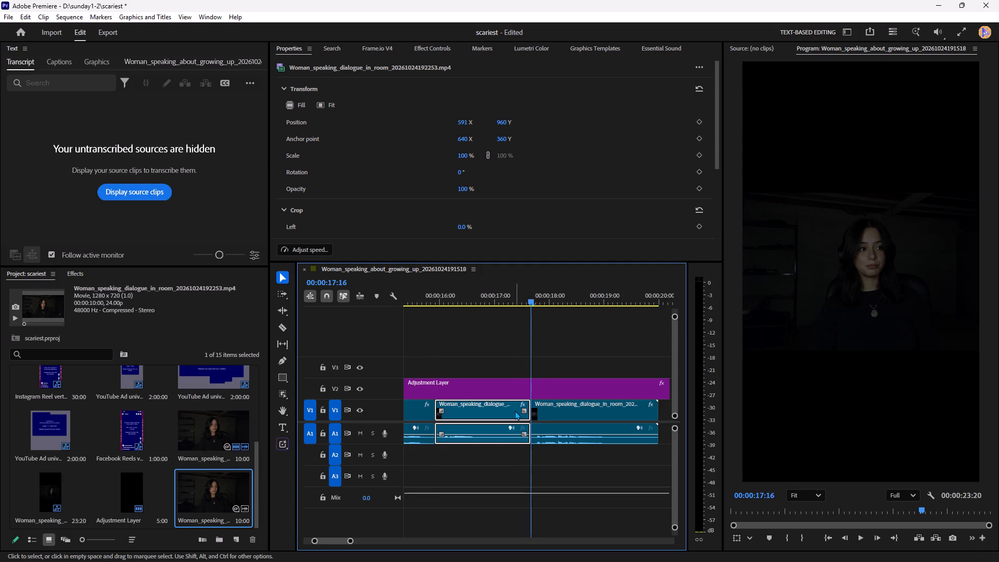
key("Delete")
left_click(497, 410)
key("Delete")
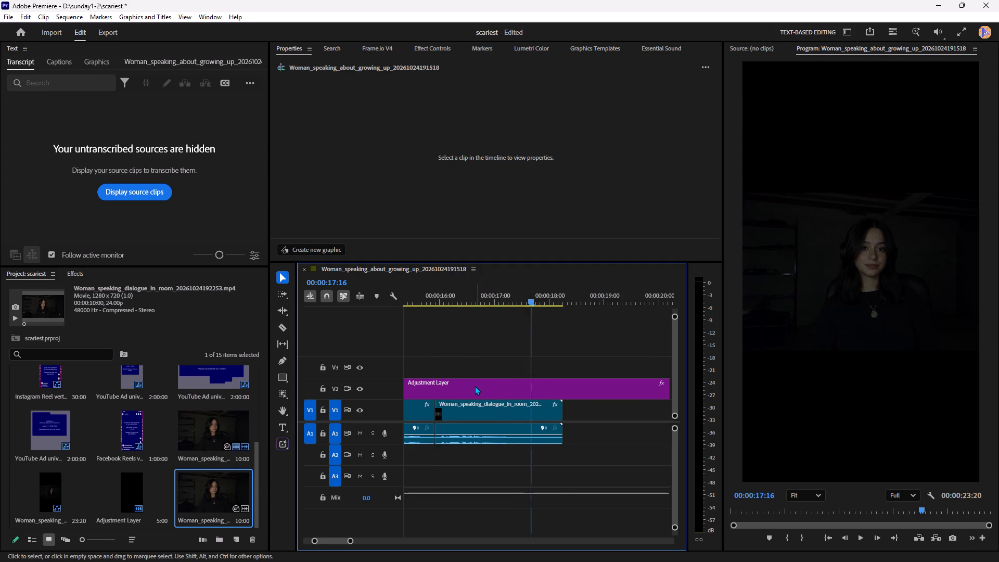
Play across the new cut and trim the end of the last clip to 00:00:17:09.
scroll(475, 386, "up", 7)
left_click(425, 300)
key("space")
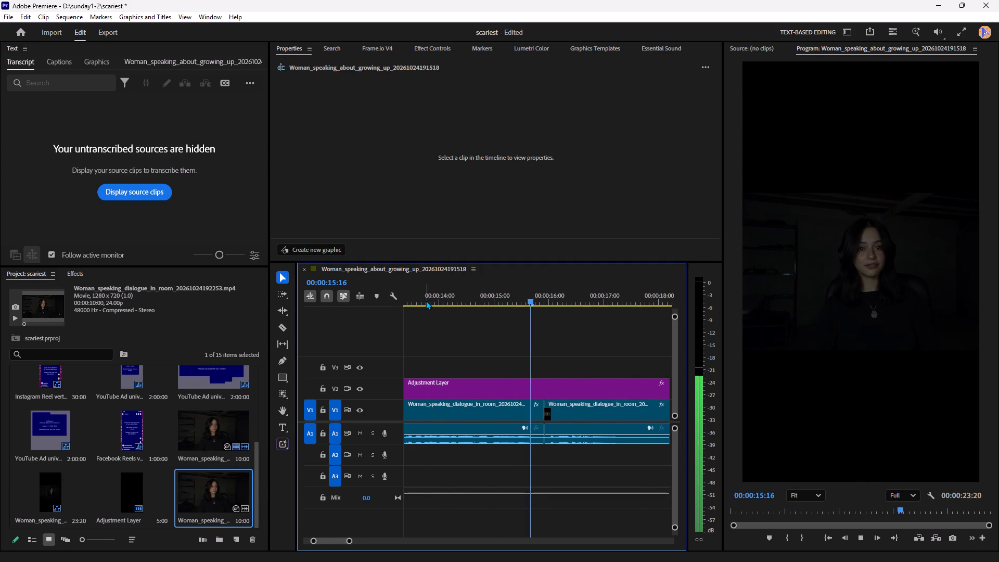
key("space")
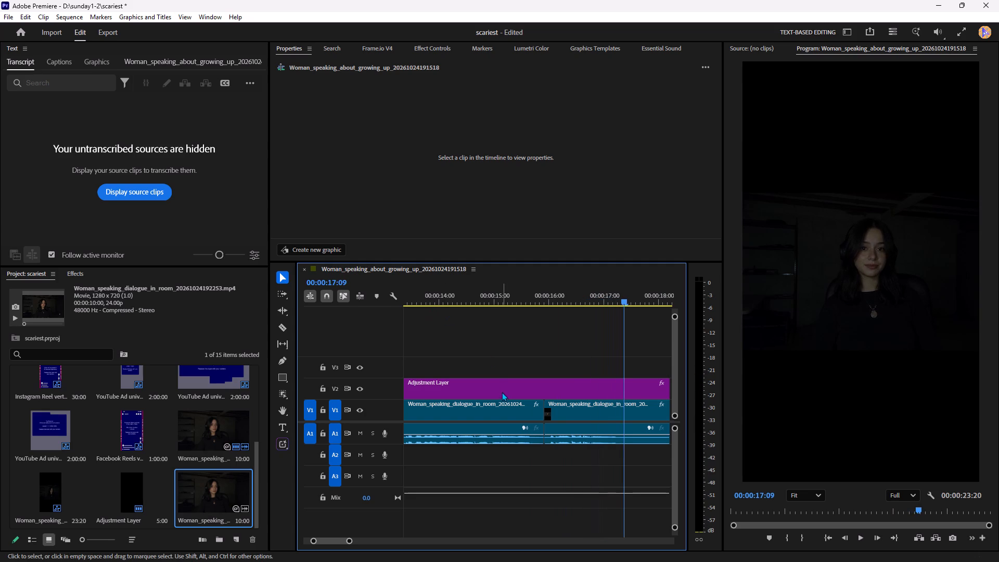
scroll(503, 392, "down", 5)
left_click_drag(593, 407, 573, 413)
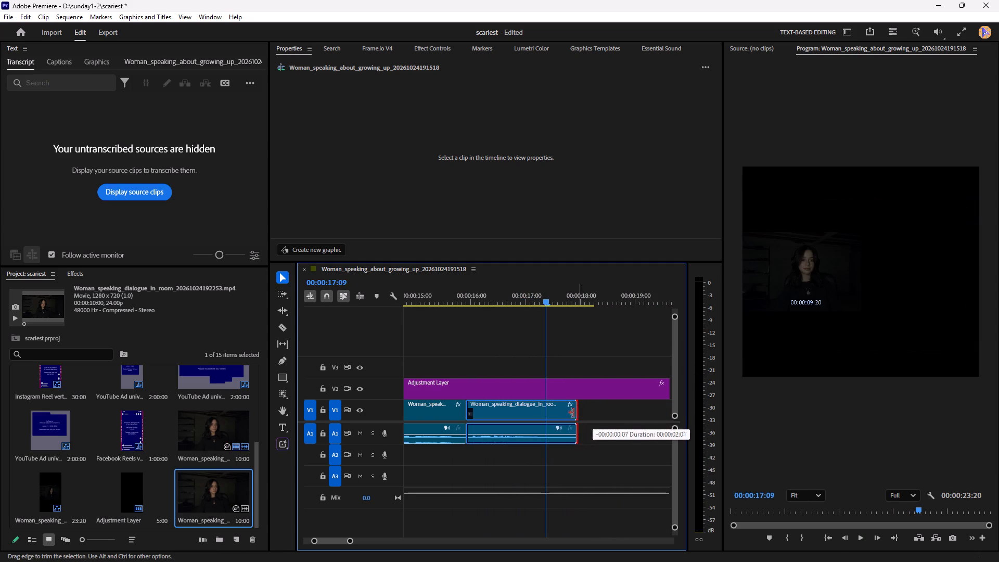
left_click_drag(573, 413, 548, 414)
left_click(579, 442)
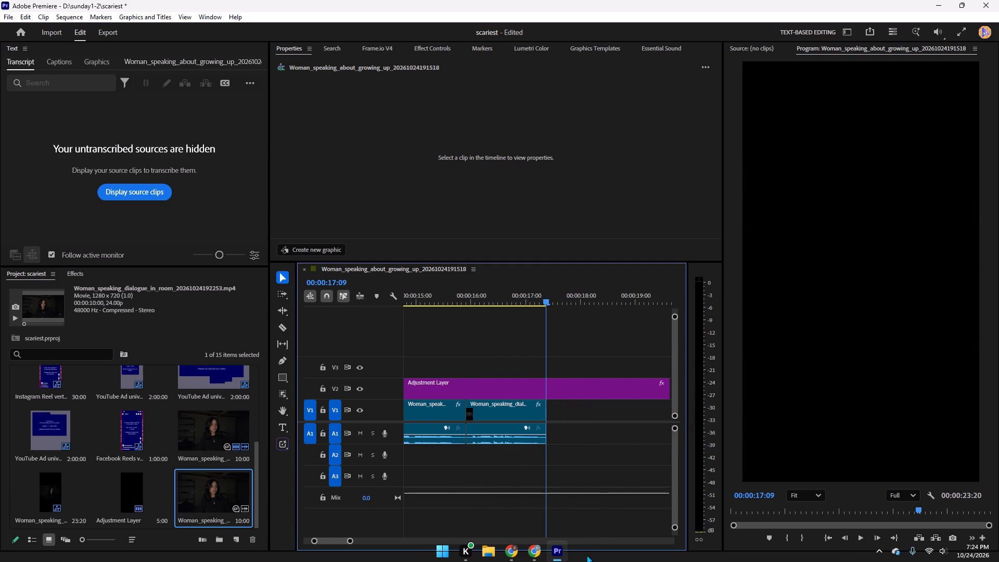
Switch to the Notion AI chat and send "next" to request the following part's prompt.
left_click(537, 543)
left_click(481, 510)
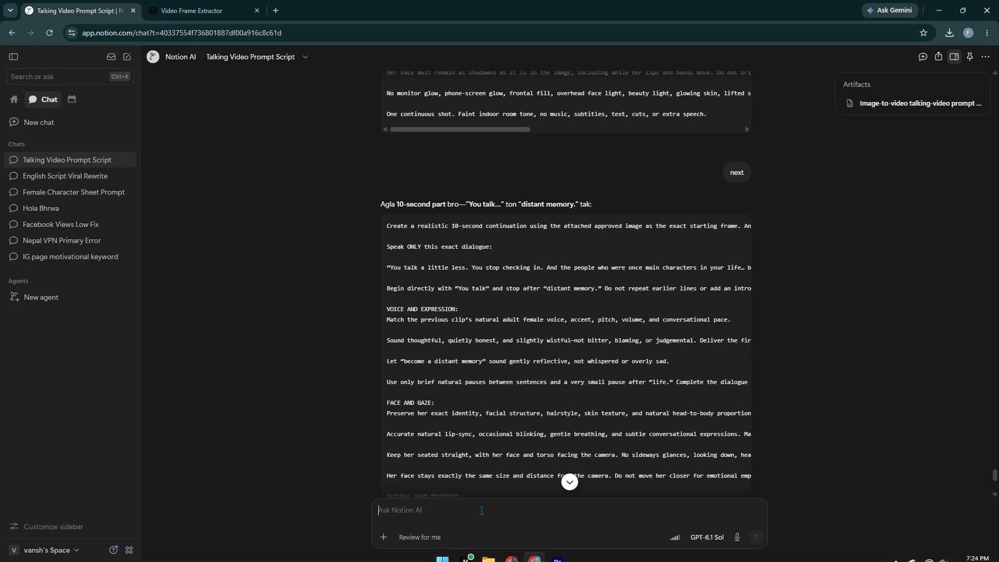
type("next")
key("Return")
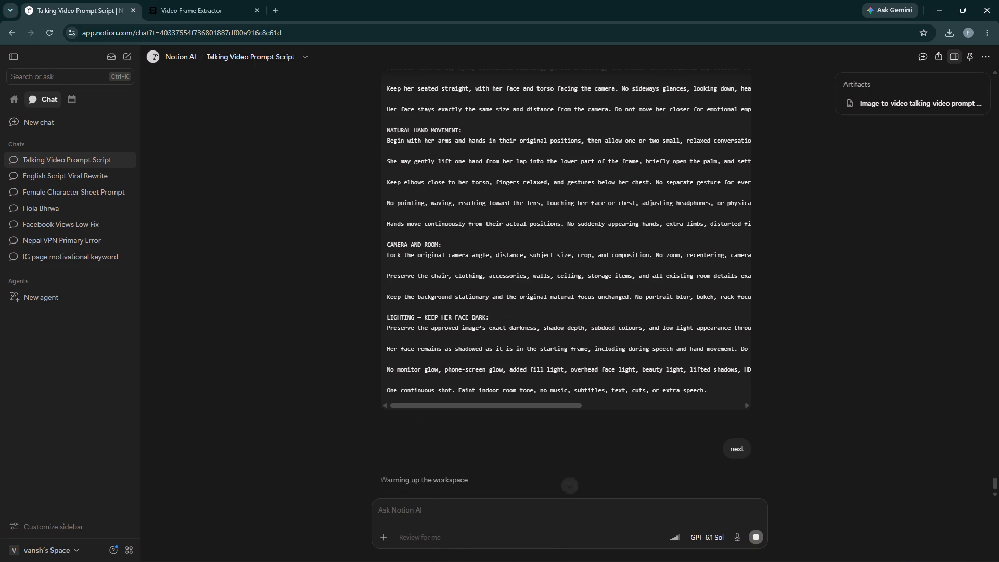
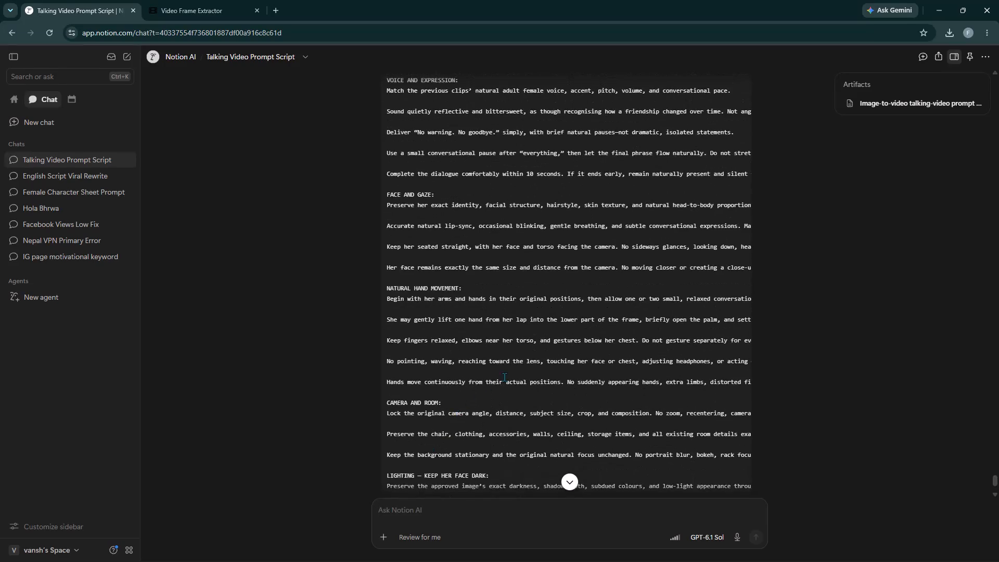
Copy the full 3rd 10-second part prompt, covering "No warning..." to "used to know.", from the Notion AI reply.
scroll(509, 372, "up", 5)
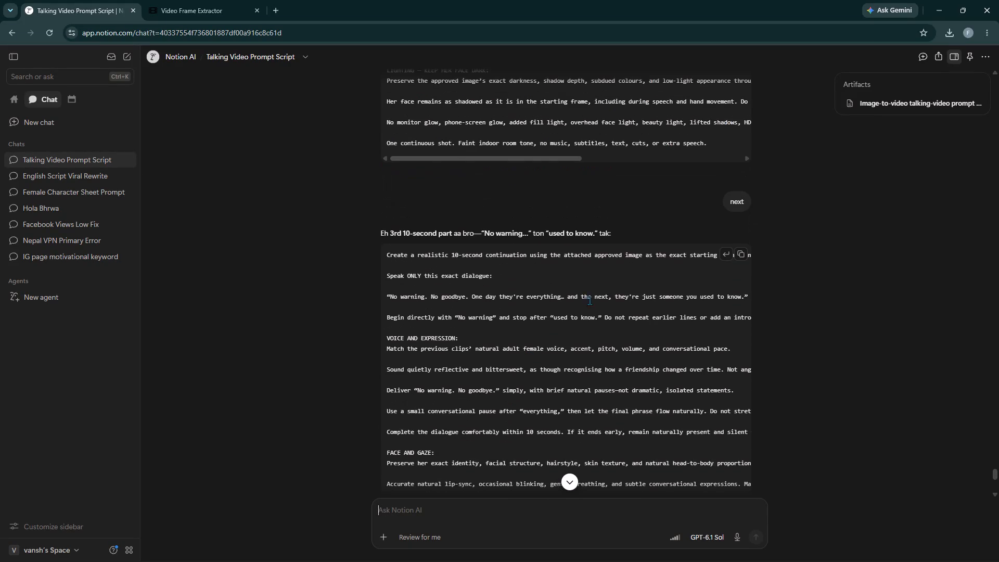
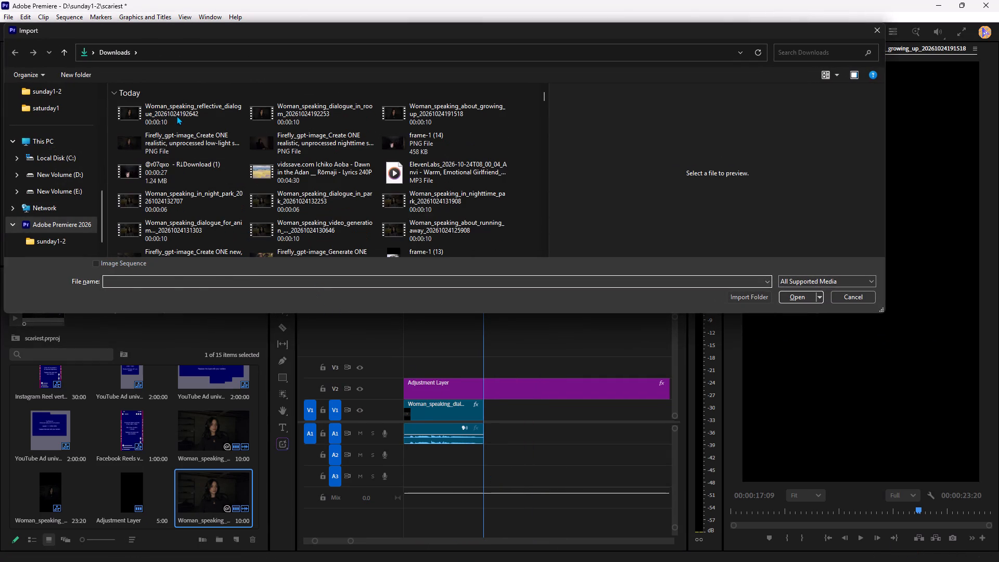
left_click(177, 116)
key("Return")
left_click_drag(49, 490, 339, 475)
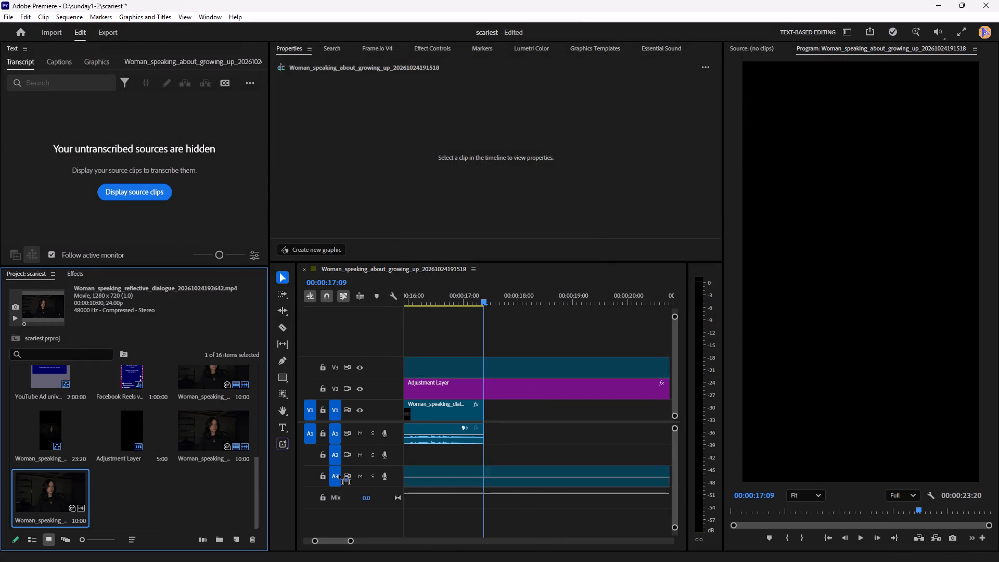
left_click_drag(339, 475, 488, 430)
Play the new clip's opening, trim its start to 00:00:17:18, and close the gap before it.
key("space")
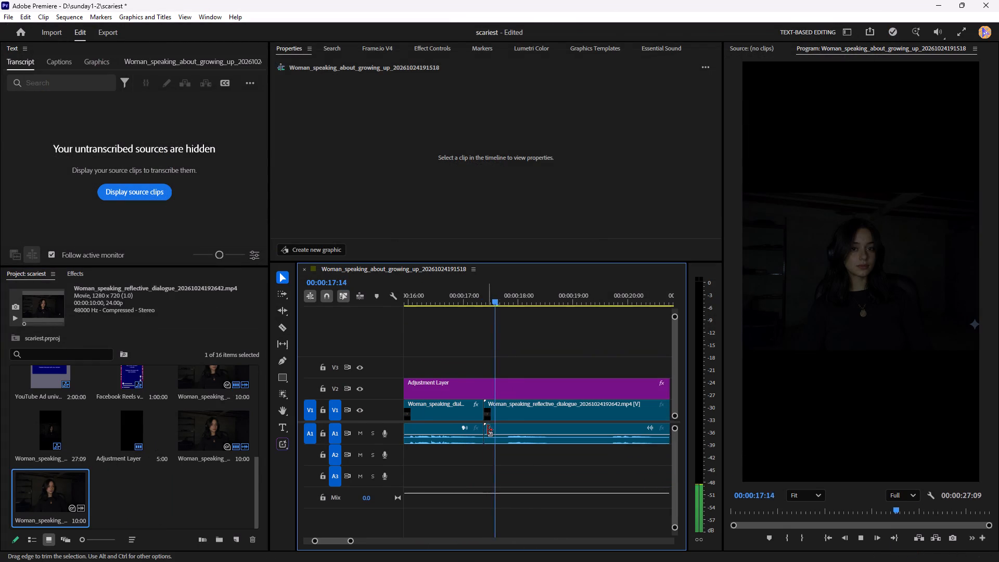
key("space")
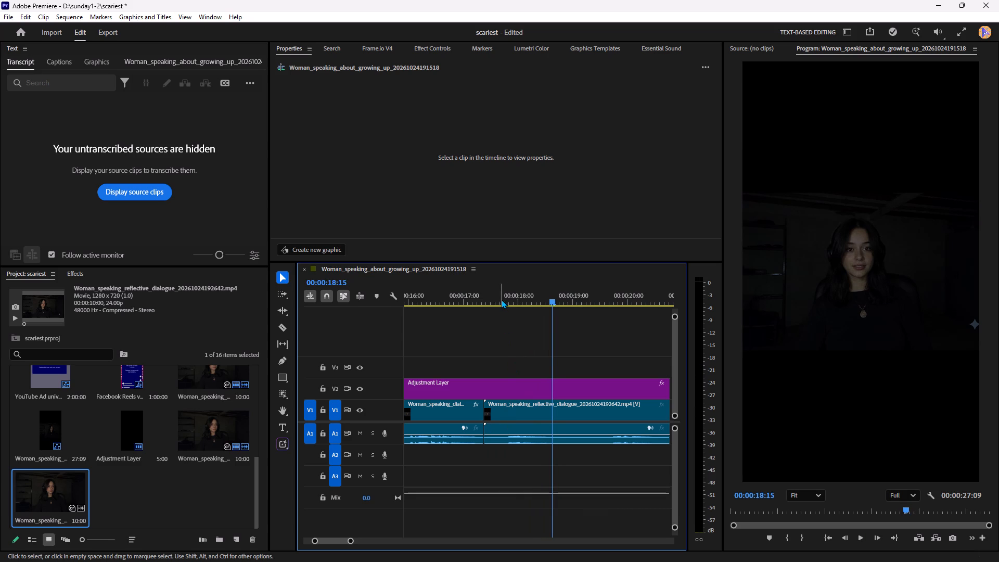
left_click(502, 301)
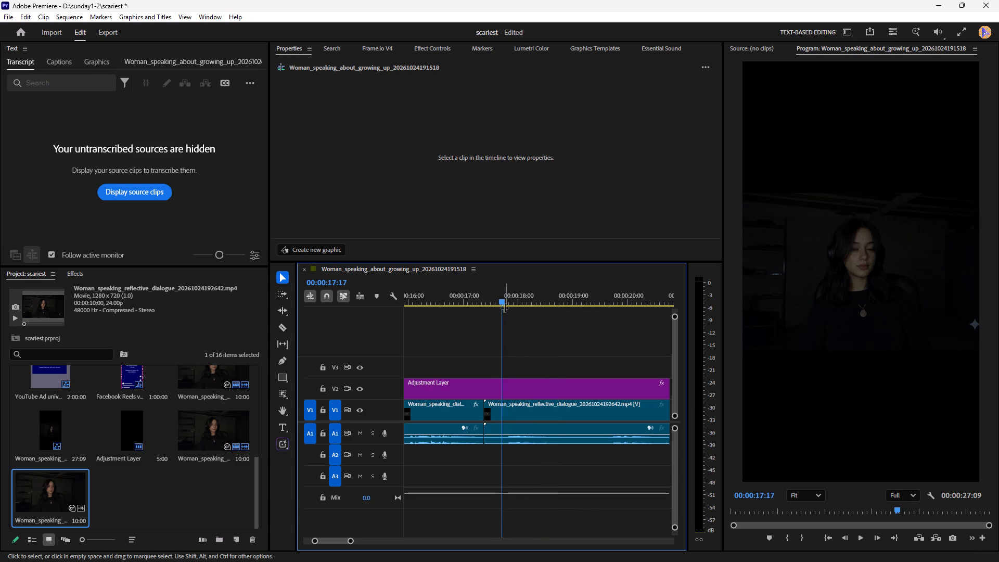
left_click(504, 301)
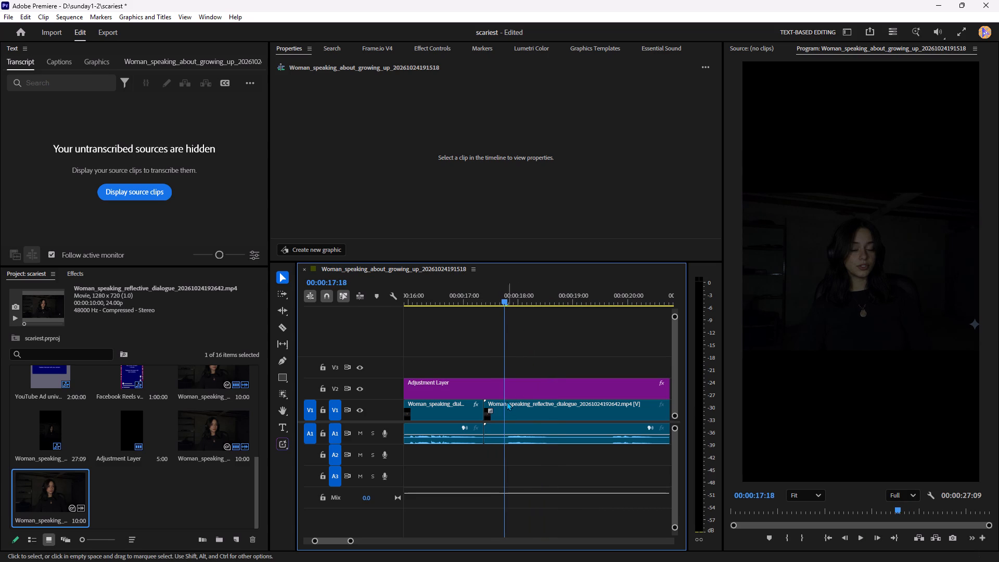
left_click_drag(485, 405, 503, 405)
left_click(499, 407)
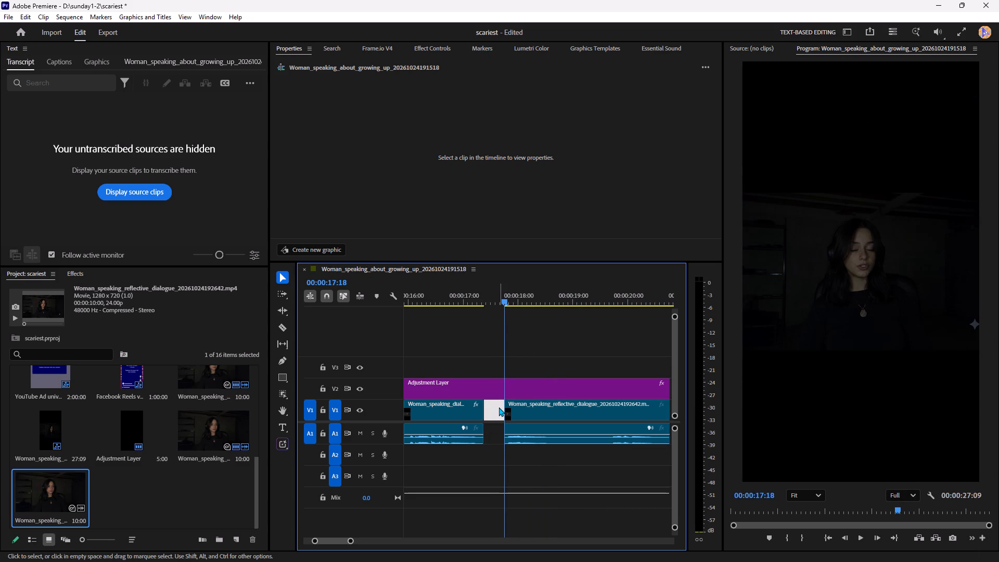
key("Delete")
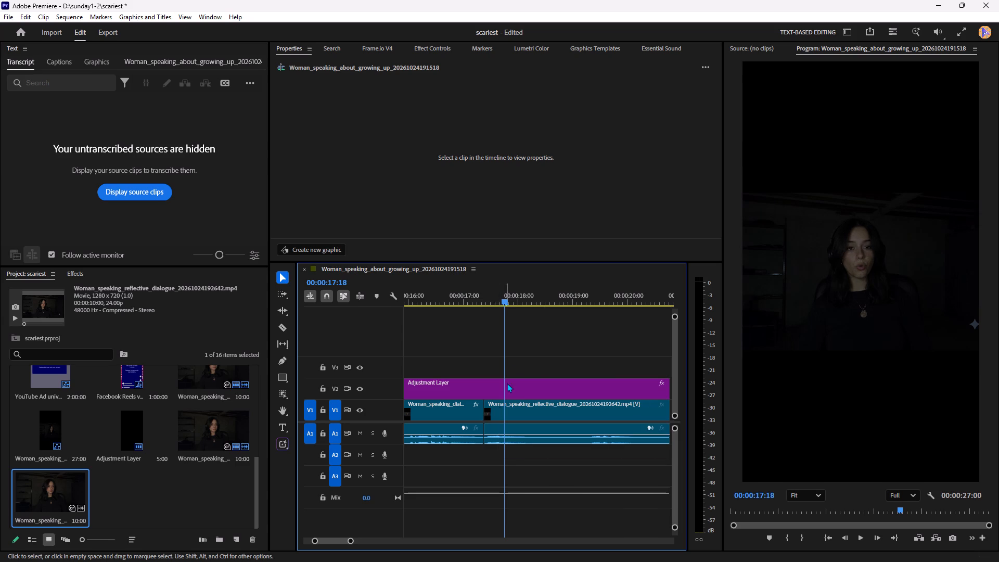
Set the reflective dialogue clip's horizontal position to 591.
left_click(484, 302)
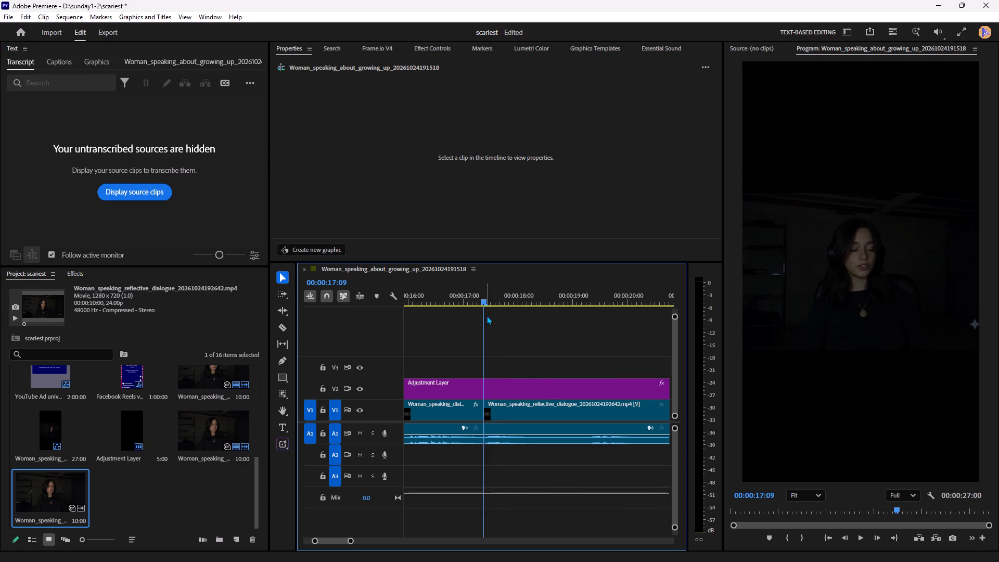
left_click(527, 405)
left_click(462, 125)
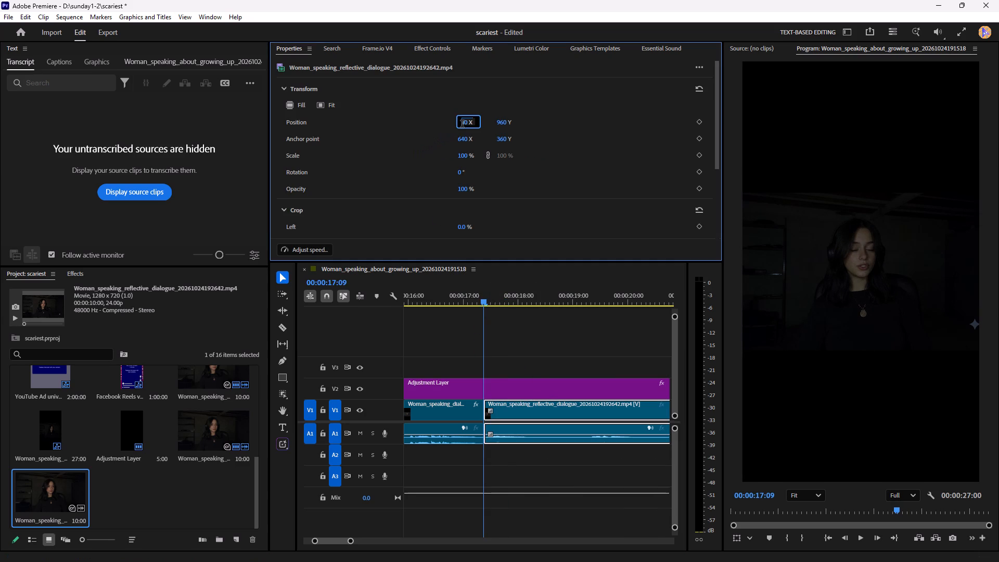
type("591")
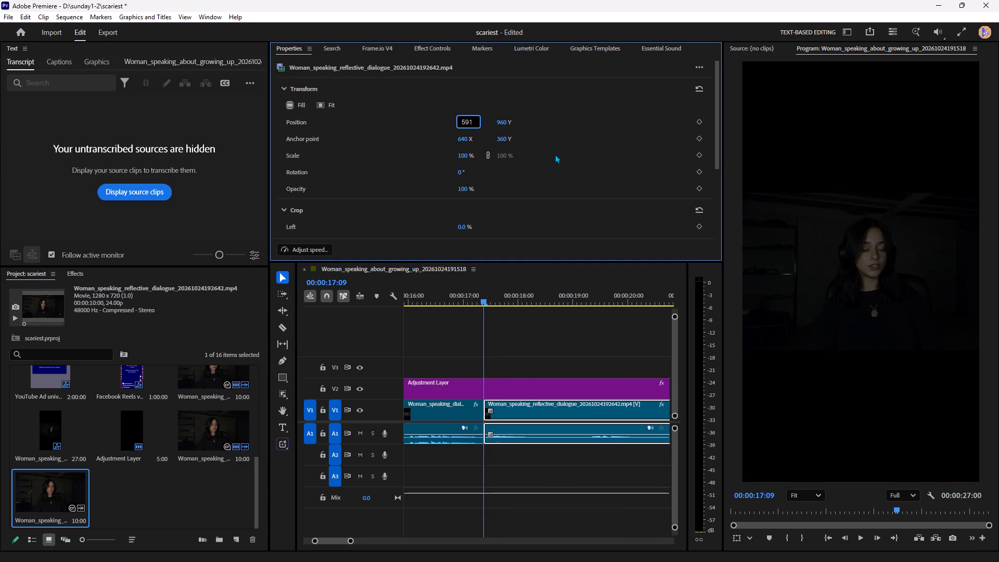
left_click(571, 156)
Play across the join, cut out the reflective dialogue section from 00:00:18:06 to 00:00:19:06, and close the gap.
left_click(413, 301)
key("space")
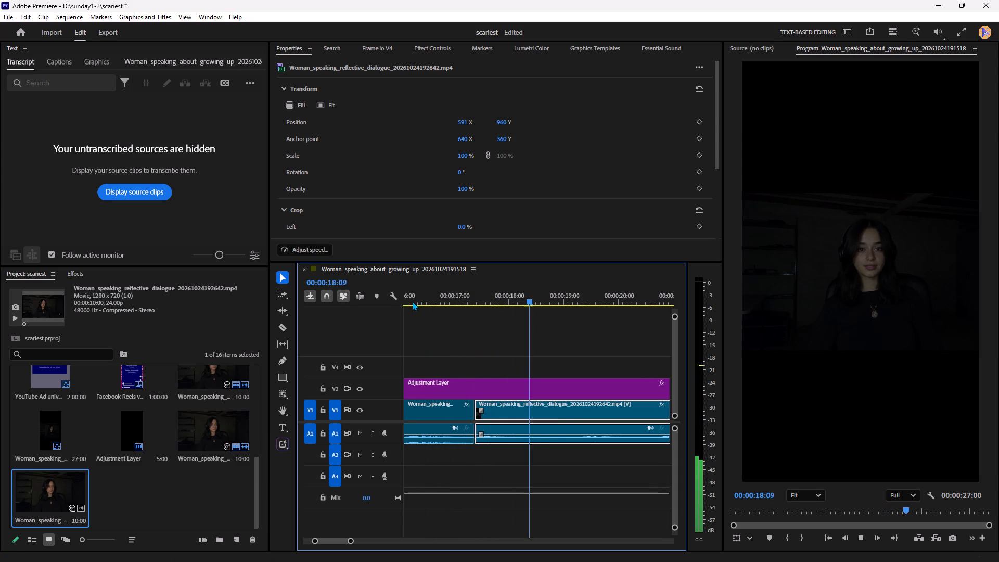
key("space")
left_click(520, 302)
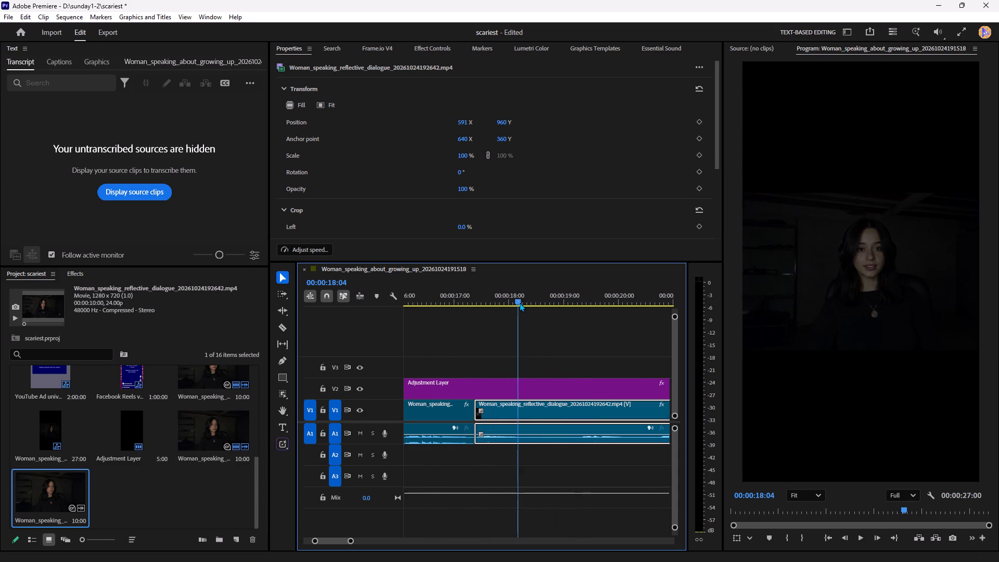
left_click(522, 303)
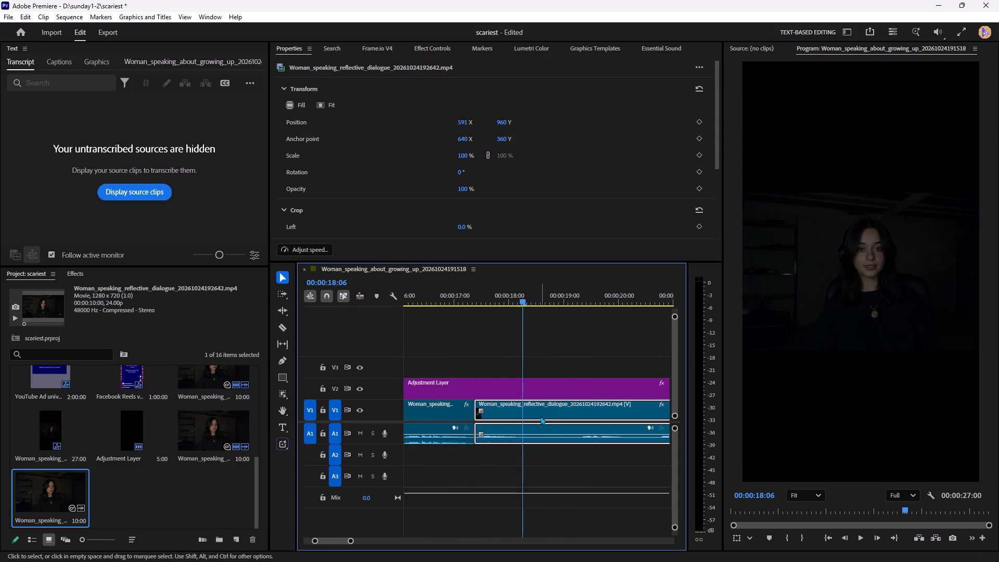
key("ctrl+k")
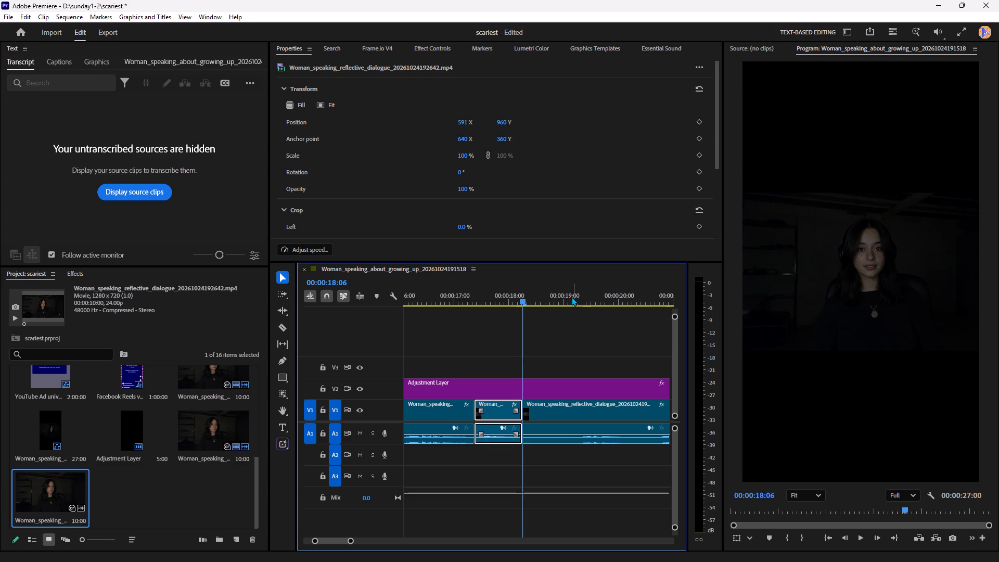
left_click_drag(568, 302, 577, 304)
left_click(570, 420)
key("ctrl+k")
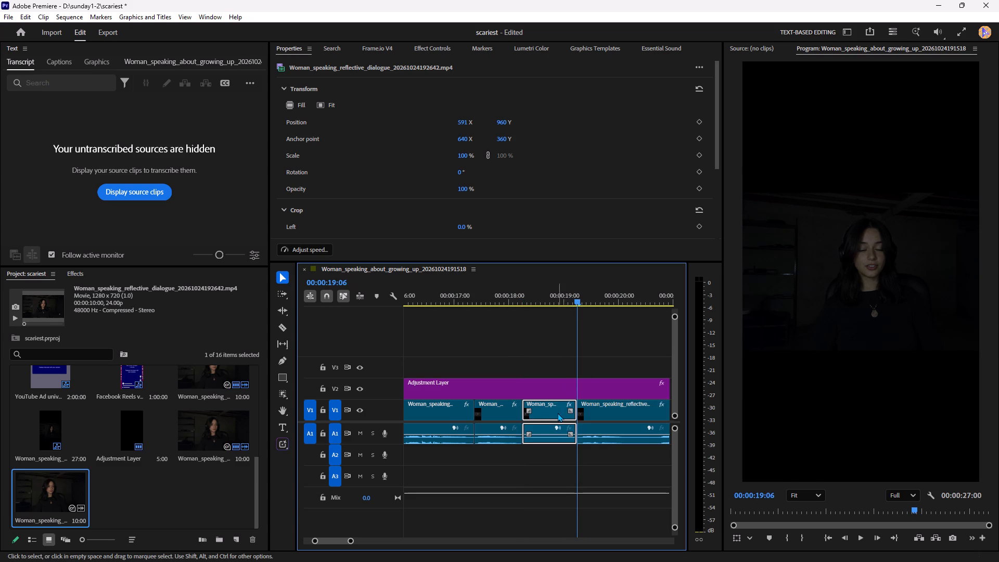
key("Delete")
left_click(549, 411)
key("Delete")
Play back the edit, cut out the pause from 00:00:19:05 to 00:00:19:17, and close the gap.
left_click(472, 302)
key("space")
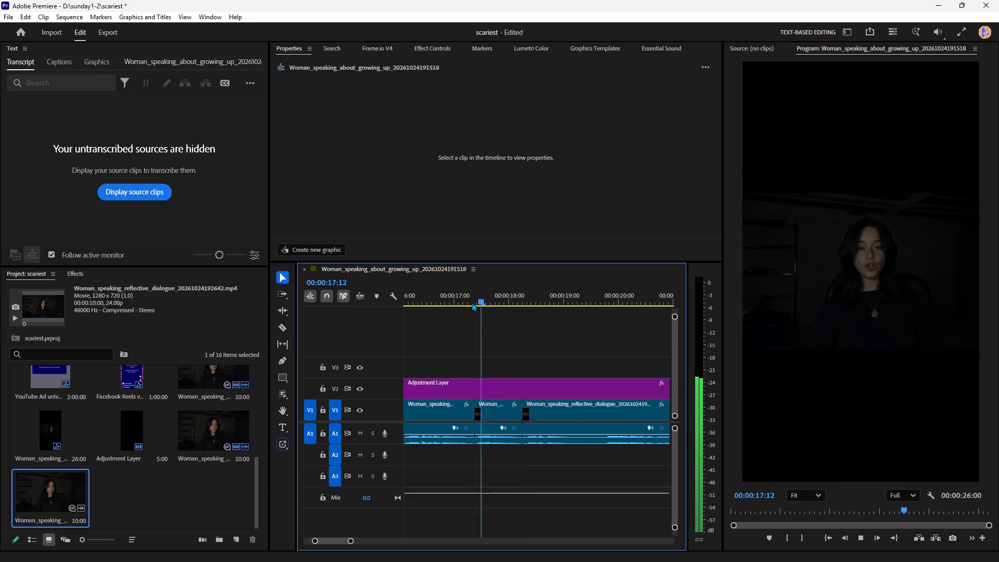
key("space")
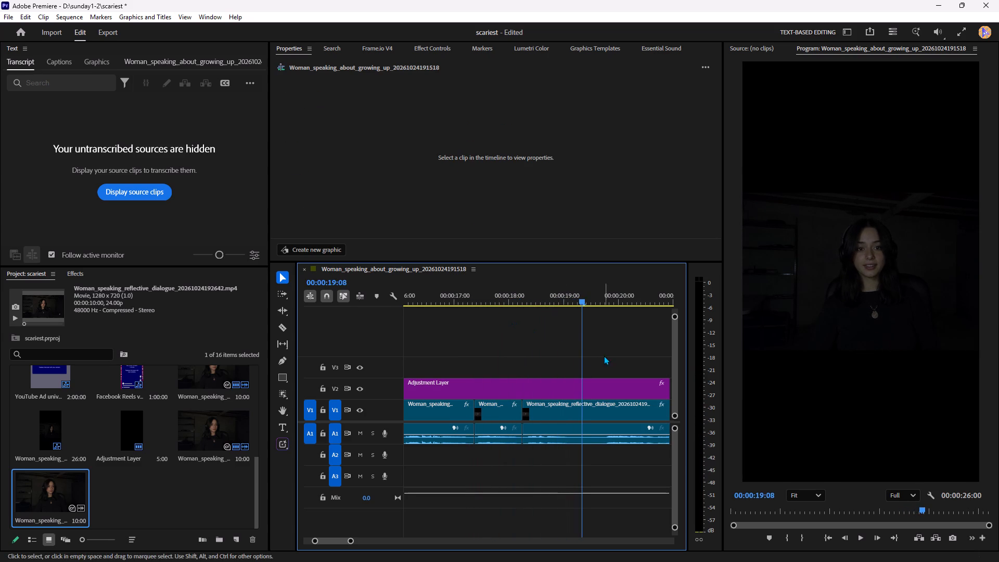
left_click_drag(581, 301, 574, 305)
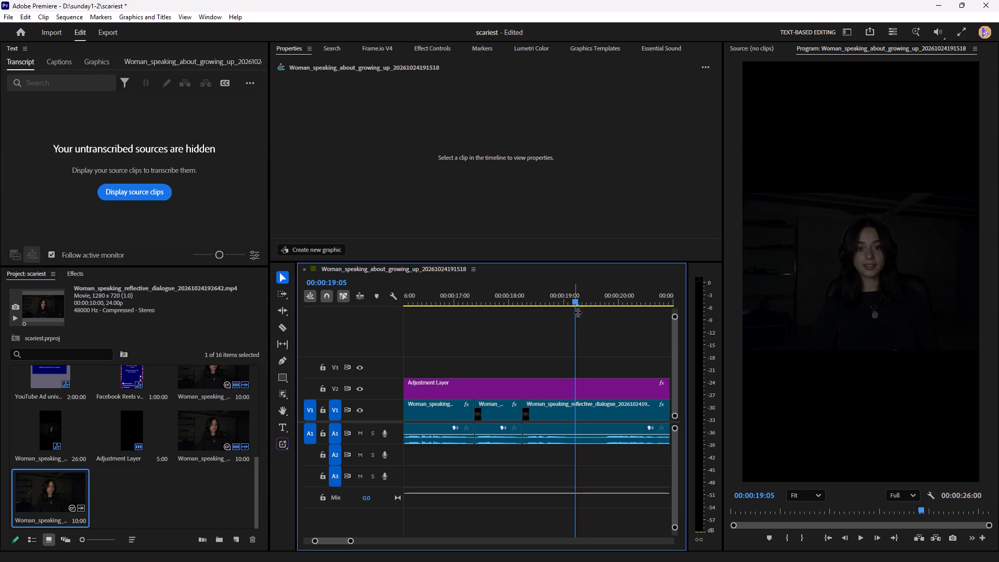
left_click(595, 412)
key("ctrl+k")
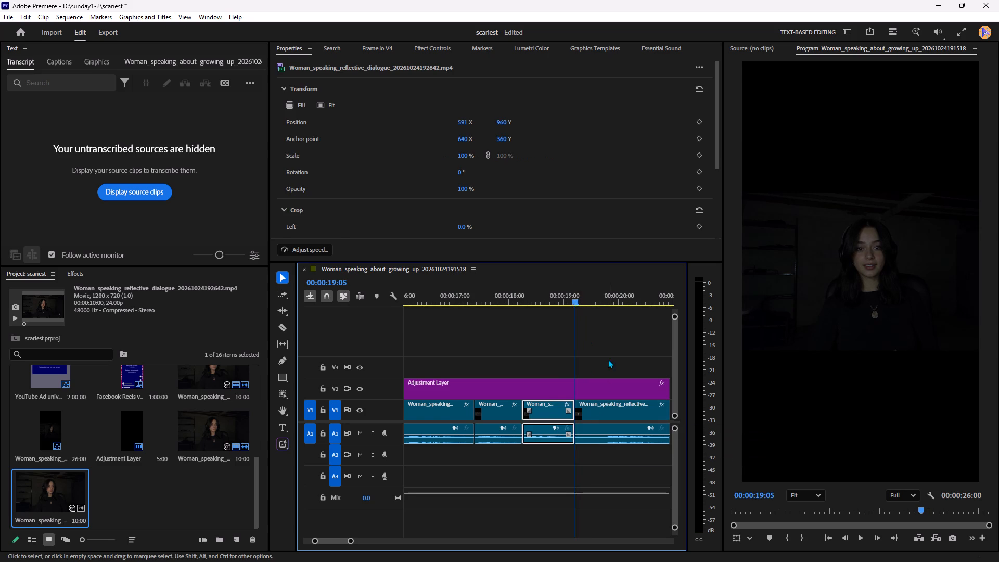
left_click_drag(600, 299, 605, 300)
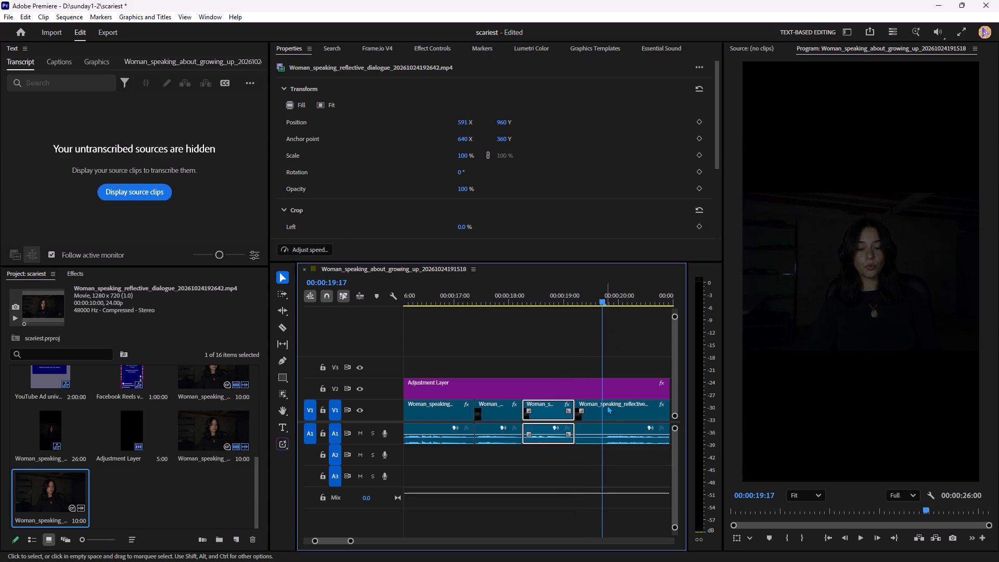
left_click(609, 413)
key("ctrl+k")
key("Delete")
left_click(584, 415)
key("Delete")
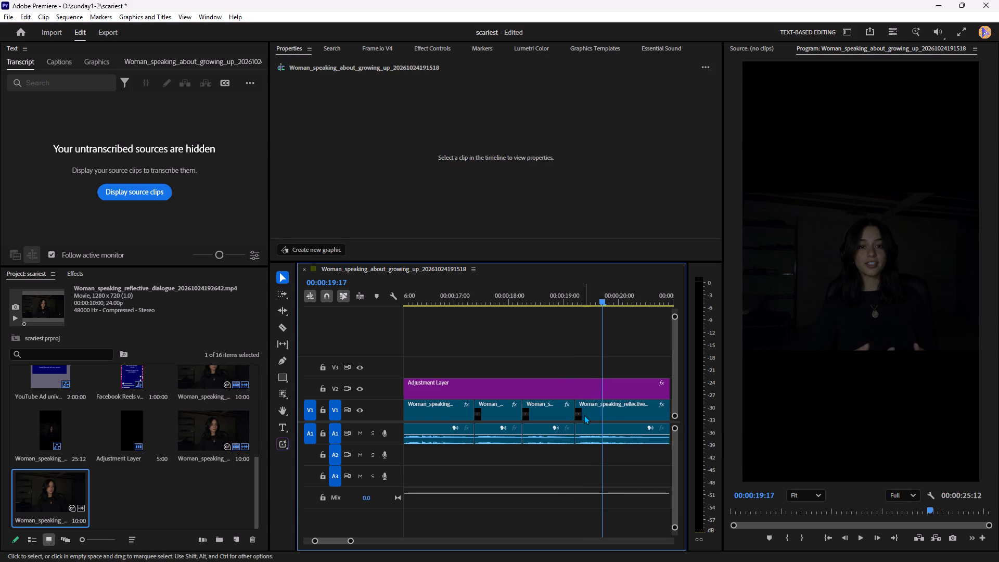
Play on through the reflective dialogue clip, cut out the section from 00:00:20:14 to 00:00:21:02, and close the gap.
left_click(542, 303)
key("space")
scroll(595, 379, "down", 4)
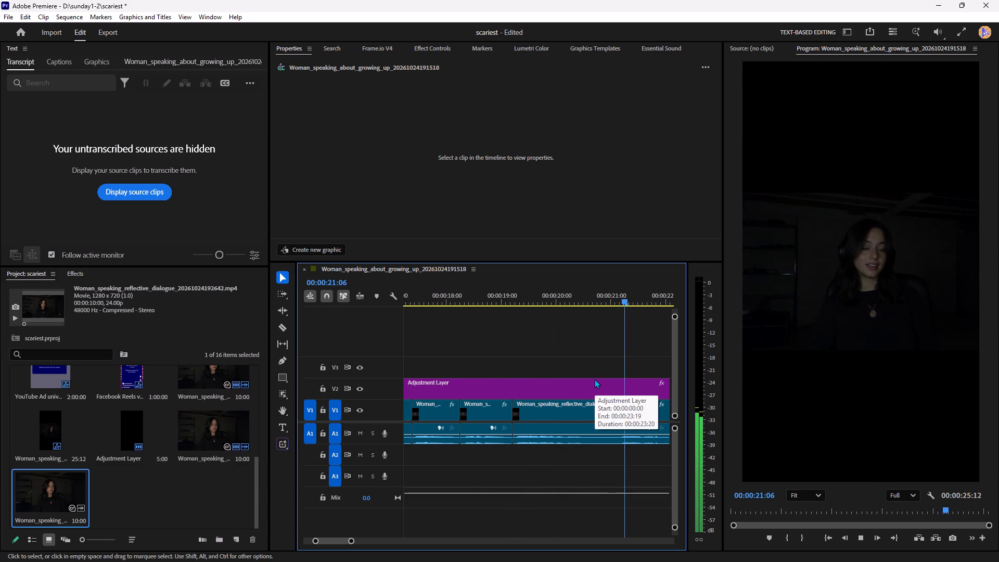
key("space")
left_click(589, 302)
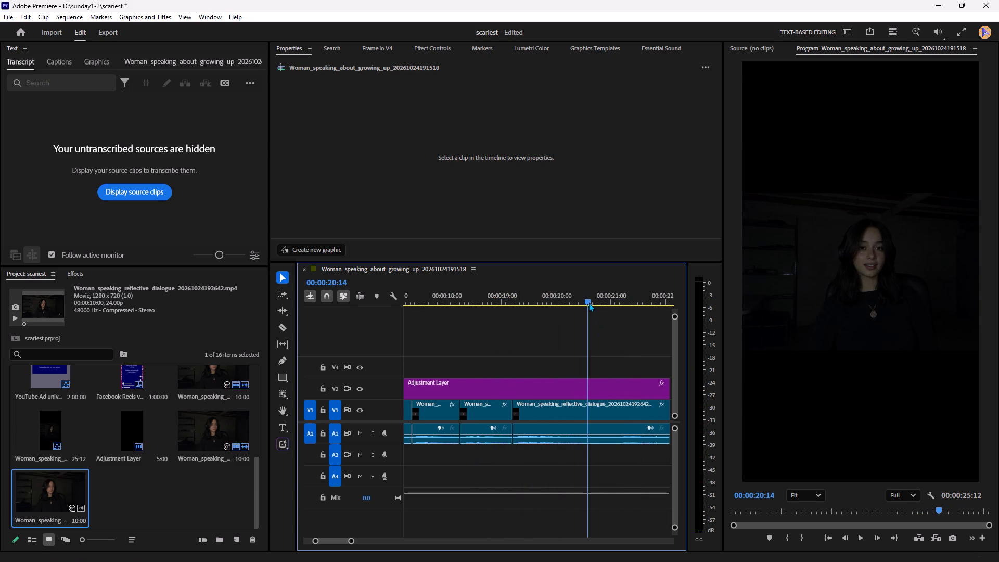
left_click(607, 413)
key("ctrl+k")
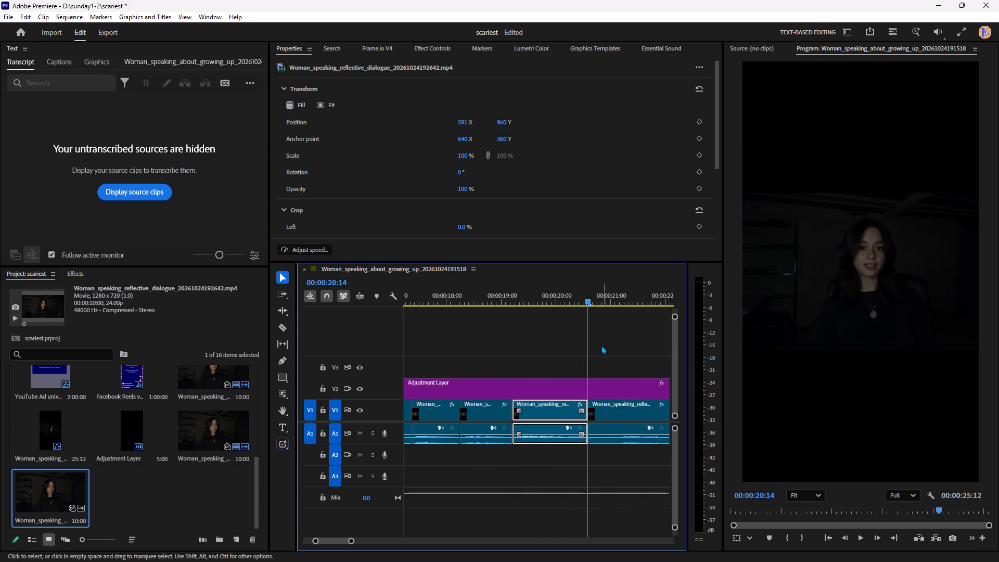
left_click(619, 304)
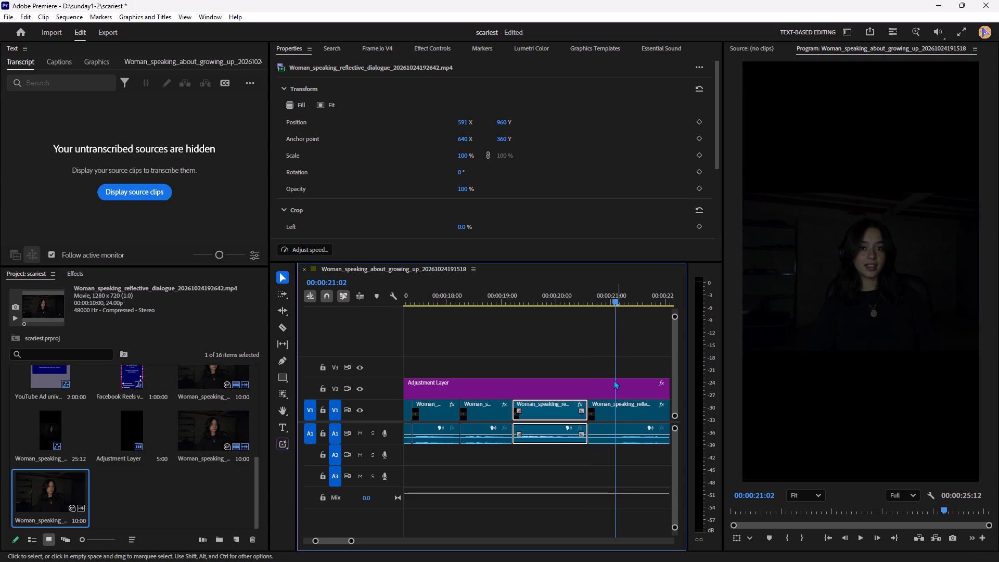
left_click(612, 406)
key("ctrl+k")
key("Delete")
left_click(601, 411)
key("Delete")
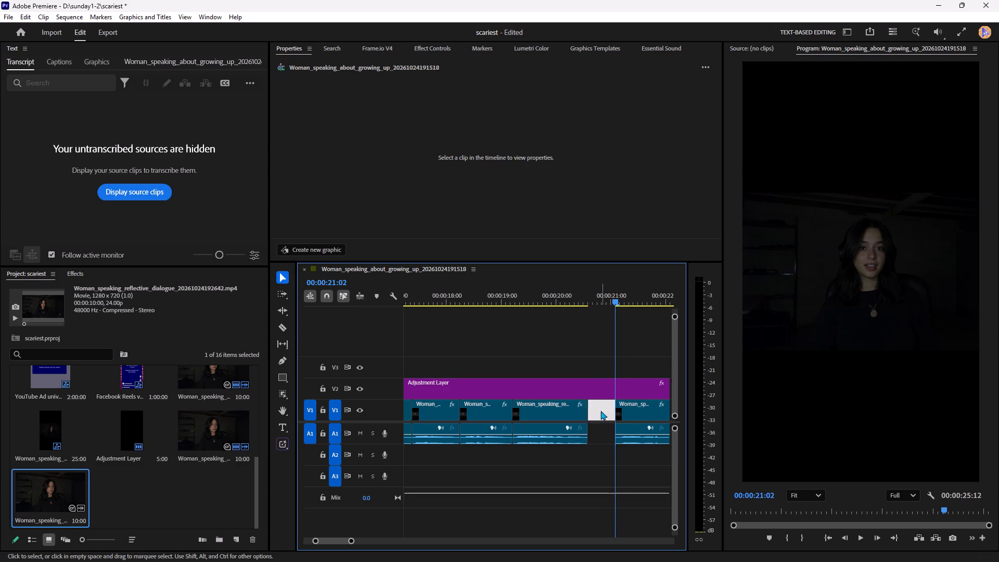
Play on from the last cut, remove the section from 00:00:21:11 to 00:00:22:01, and close the gap.
left_click(553, 298)
key("space")
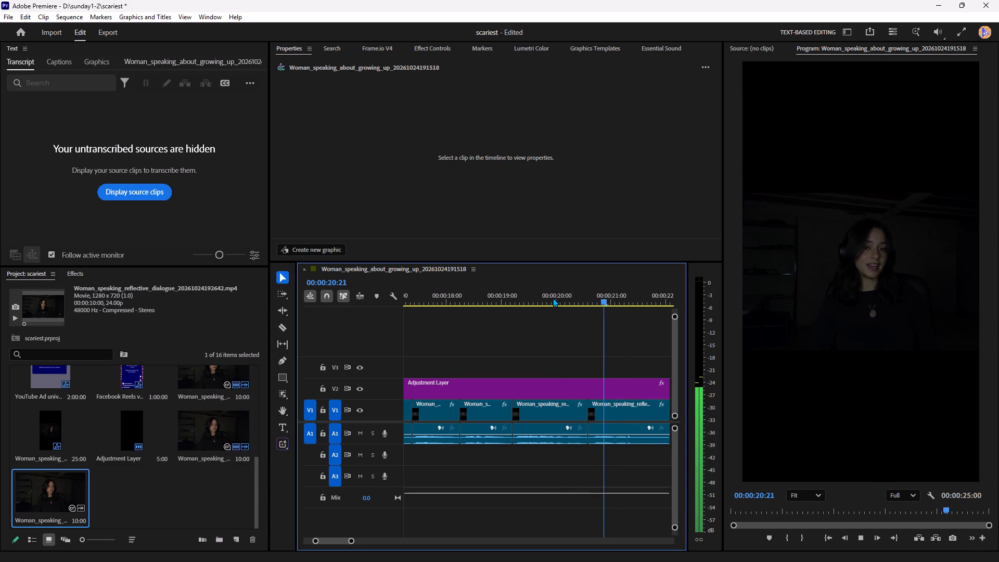
key("space")
scroll(604, 382, "down", 5)
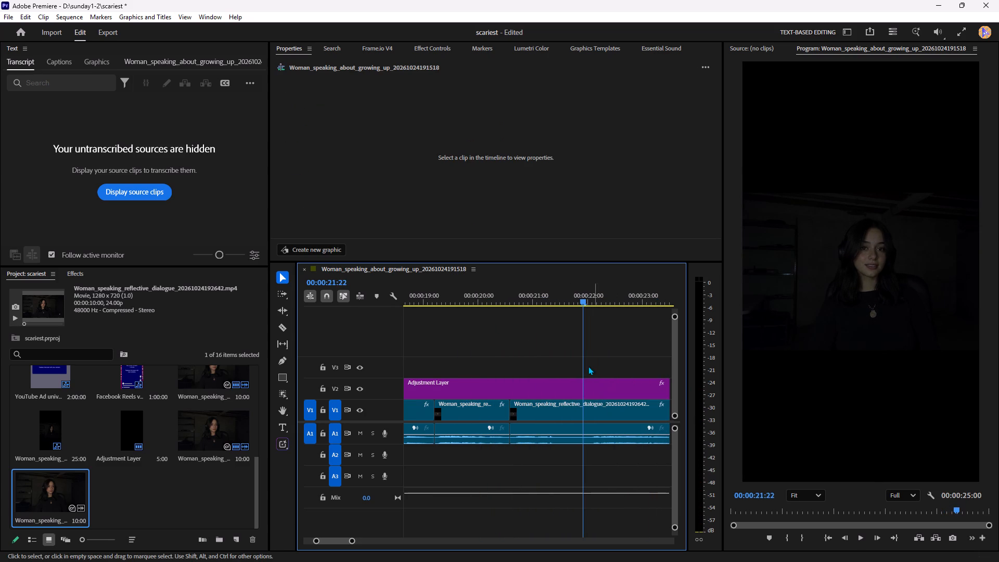
left_click_drag(566, 300, 560, 303)
left_click(588, 417)
key("ctrl+k")
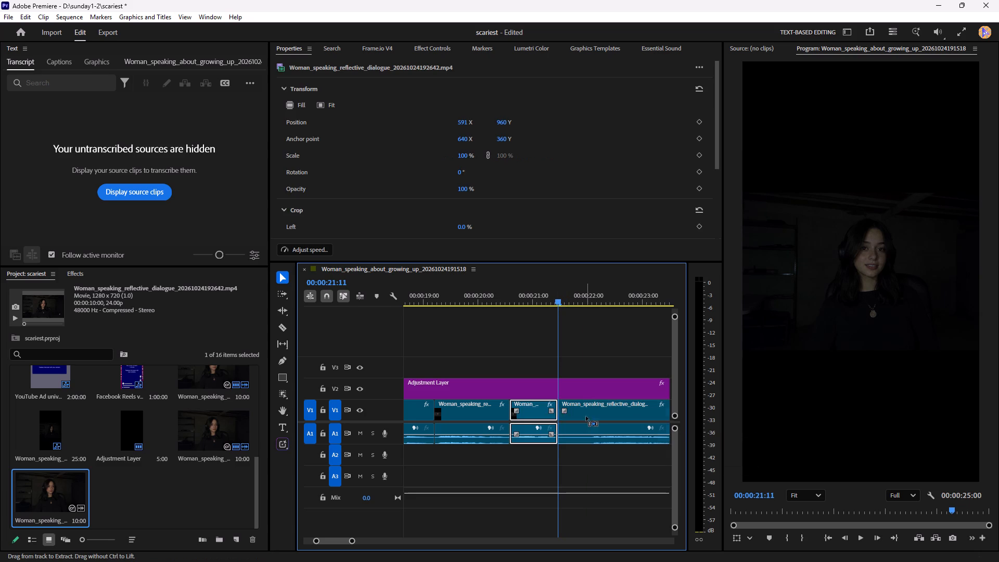
left_click_drag(577, 303, 590, 306)
left_click(600, 418)
key("ctrl+k")
key("Delete")
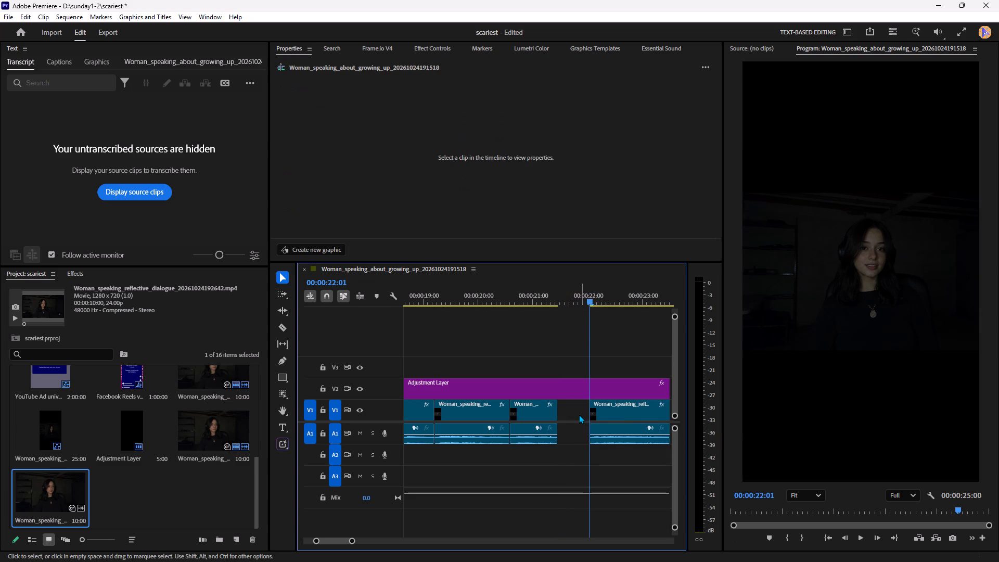
left_click(579, 414)
key("Delete")
Find where the speech ends, trim the last reflective dialogue clip's end to 00:00:23:03, and play the ending back.
left_click(531, 305)
key("space")
left_click(530, 303)
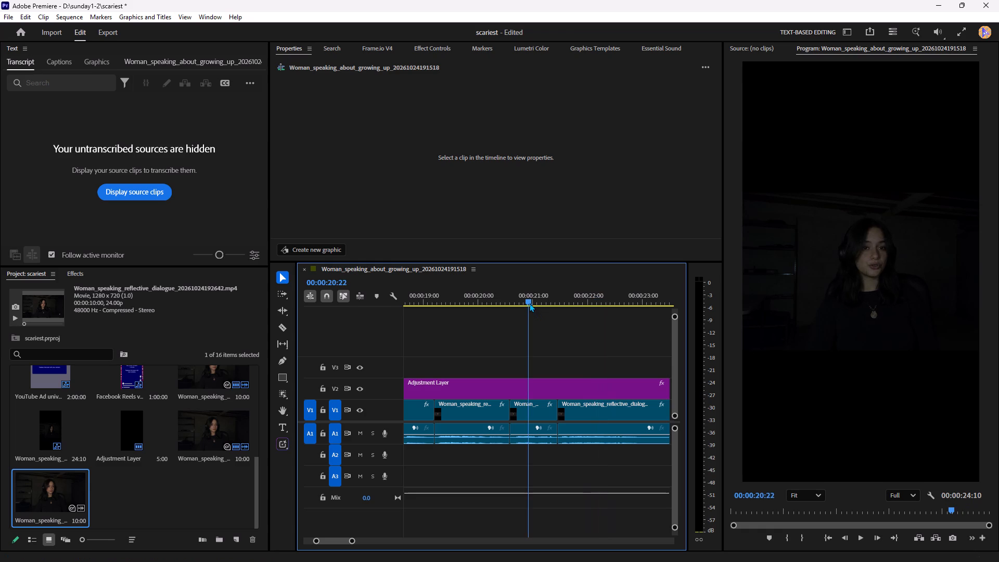
key("space")
scroll(578, 371, "down", 1)
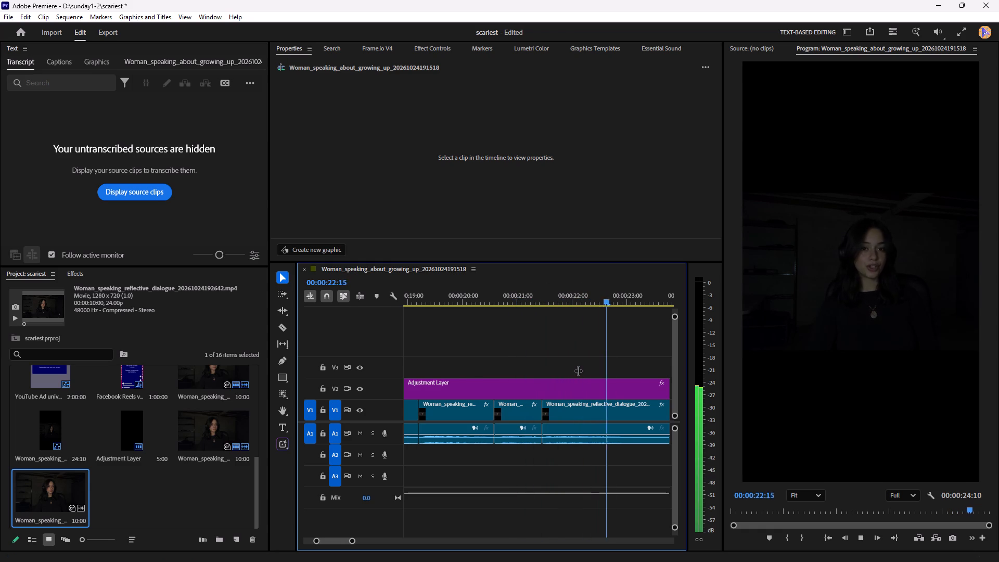
key("space")
scroll(578, 371, "down", 4)
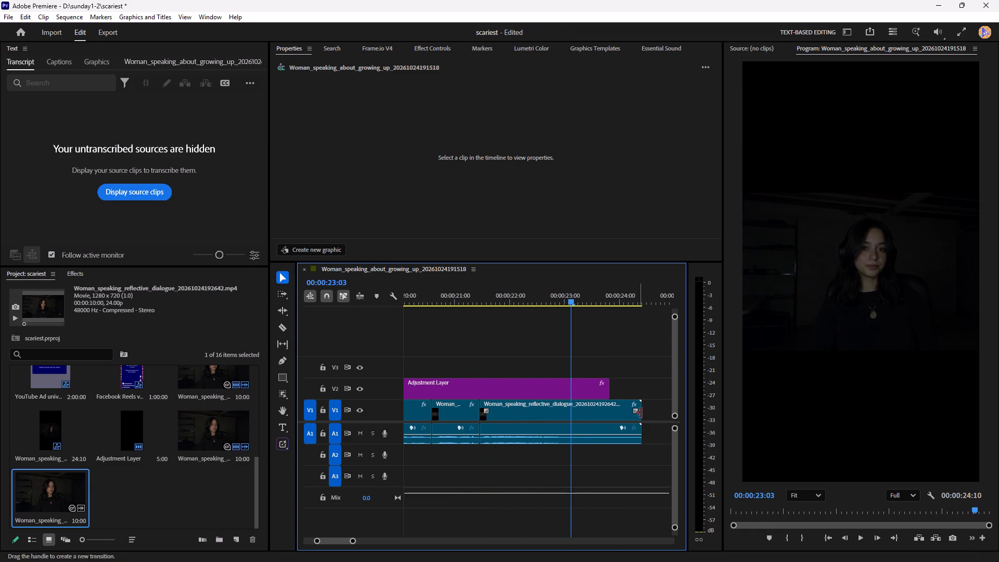
left_click_drag(643, 413, 570, 412)
left_click(429, 304)
key("space")
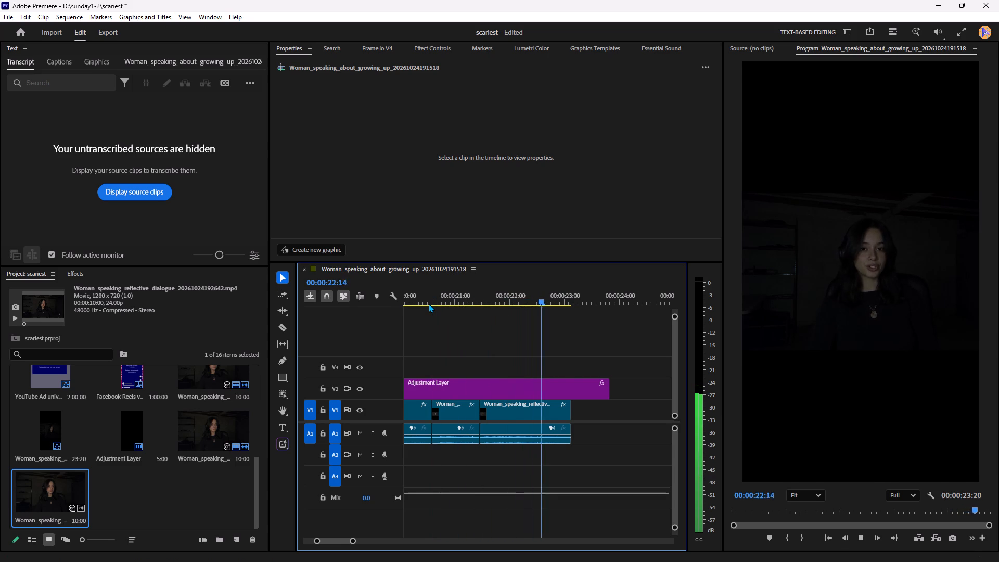
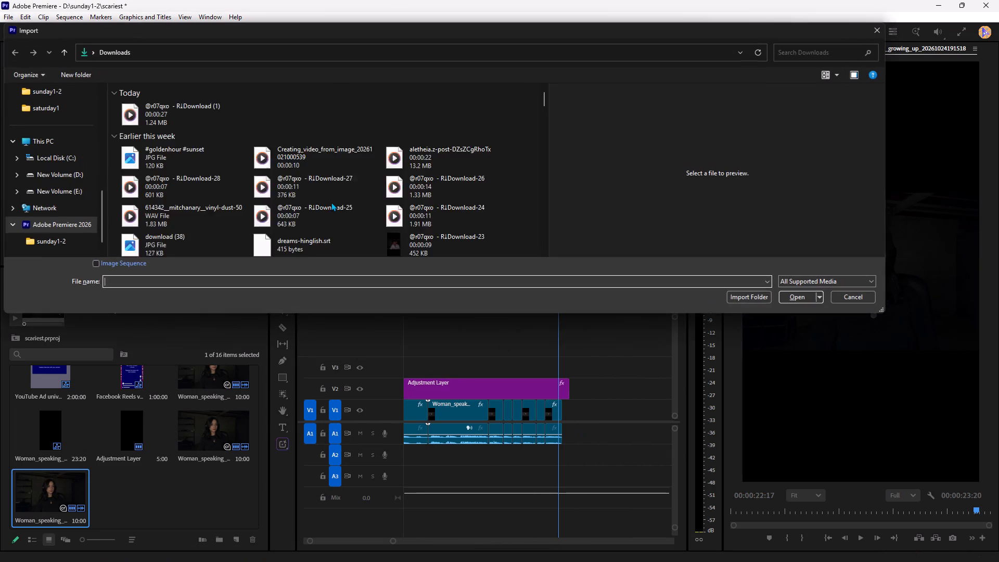
left_click(163, 124)
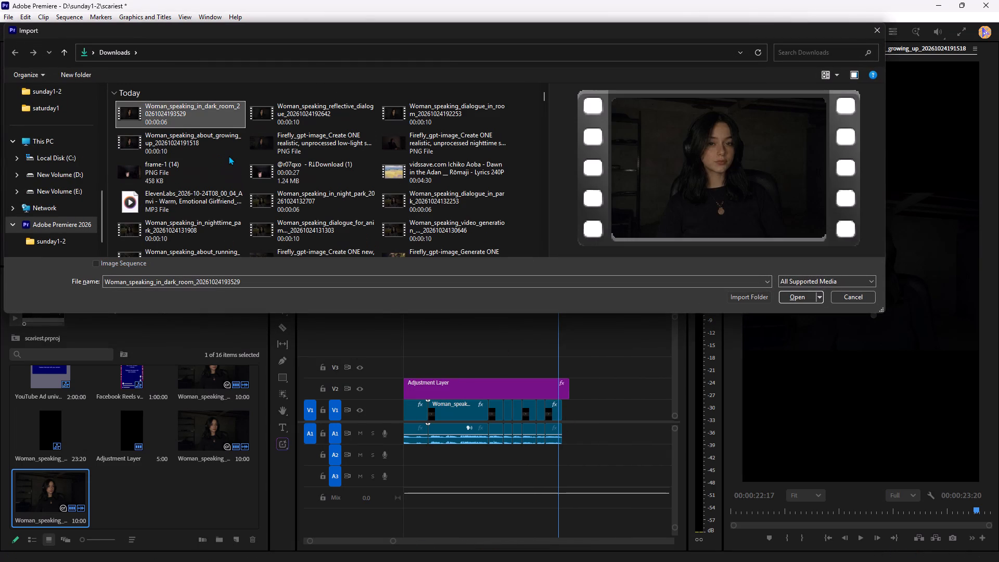
key("Return")
Place the imported dark-room clip on V1 and A1 directly after the last clip in the sequence.
left_click_drag(137, 501, 570, 434)
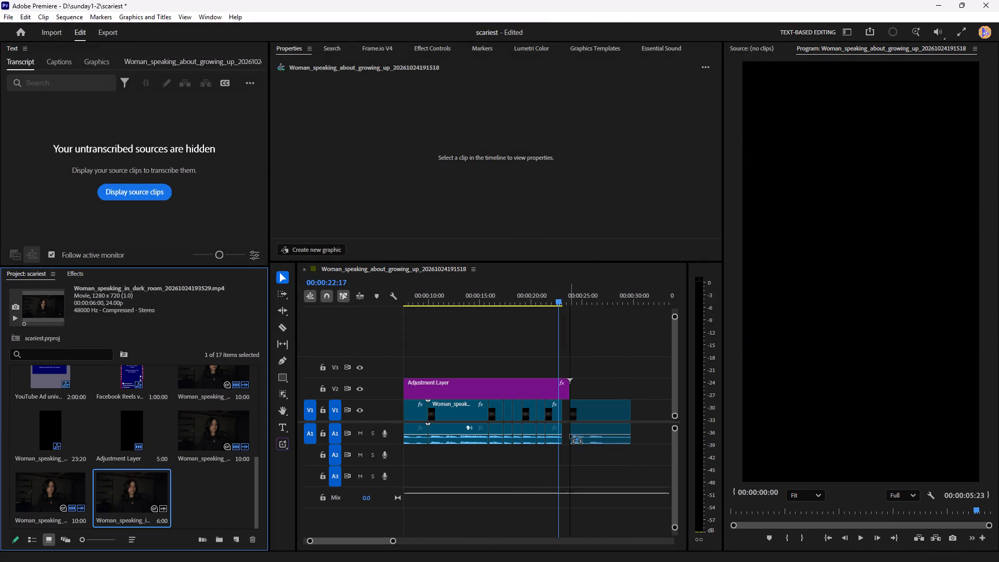
left_click_drag(570, 434, 565, 424)
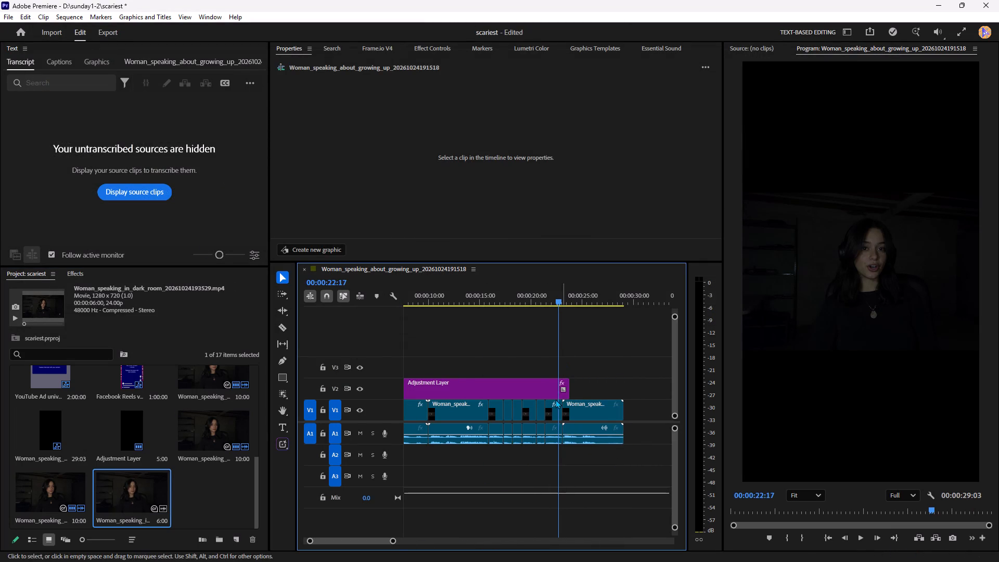
Play across the join into the new dark-room clip and set that clip's horizontal position to 591.
scroll(543, 430, "down", 1)
left_click_drag(392, 542, 349, 545)
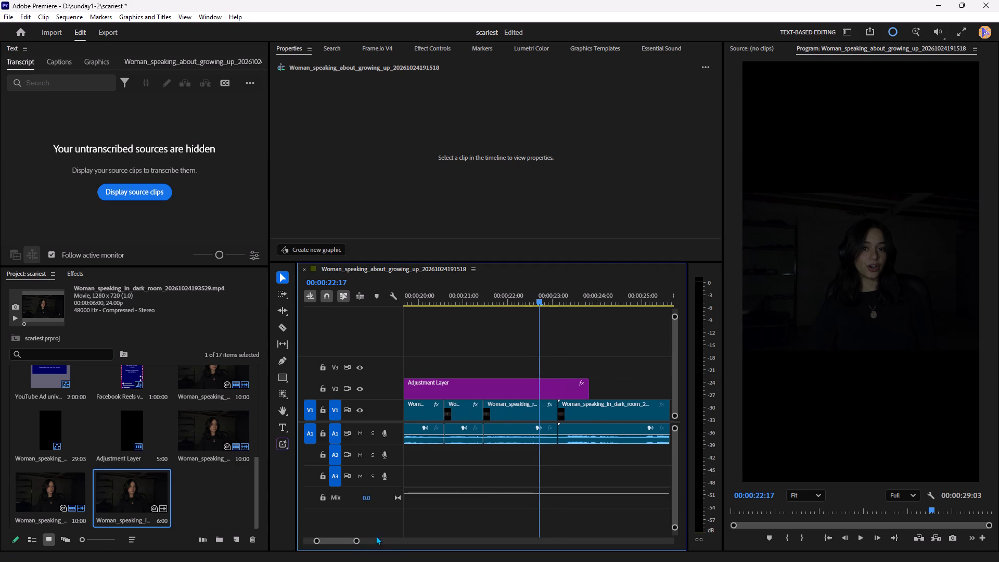
scroll(499, 492, "down", 3)
left_click_drag(355, 539, 343, 539)
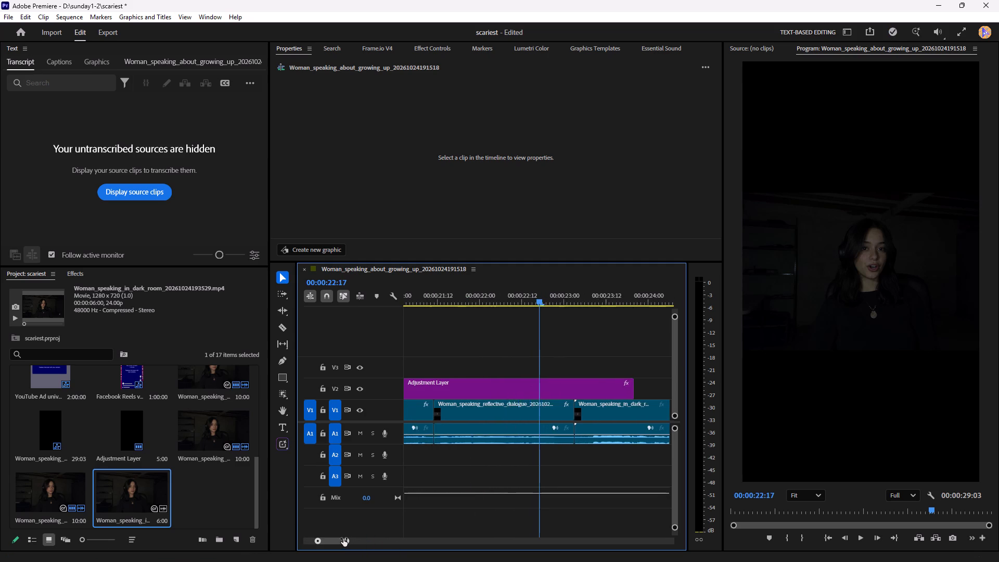
left_click_drag(343, 539, 338, 539)
scroll(491, 479, "down", 5)
key("space")
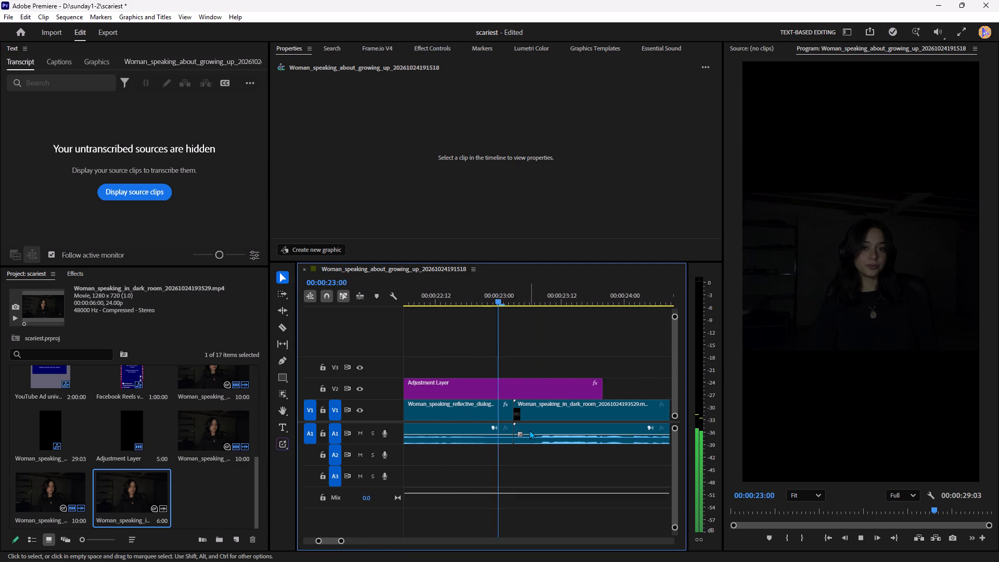
key("space")
left_click(555, 415)
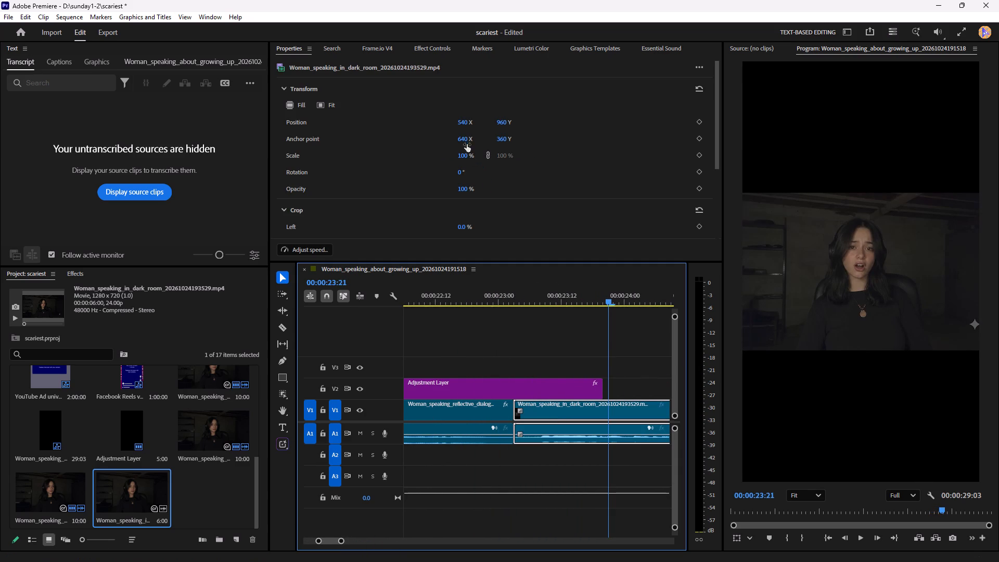
left_click(465, 124)
type("591")
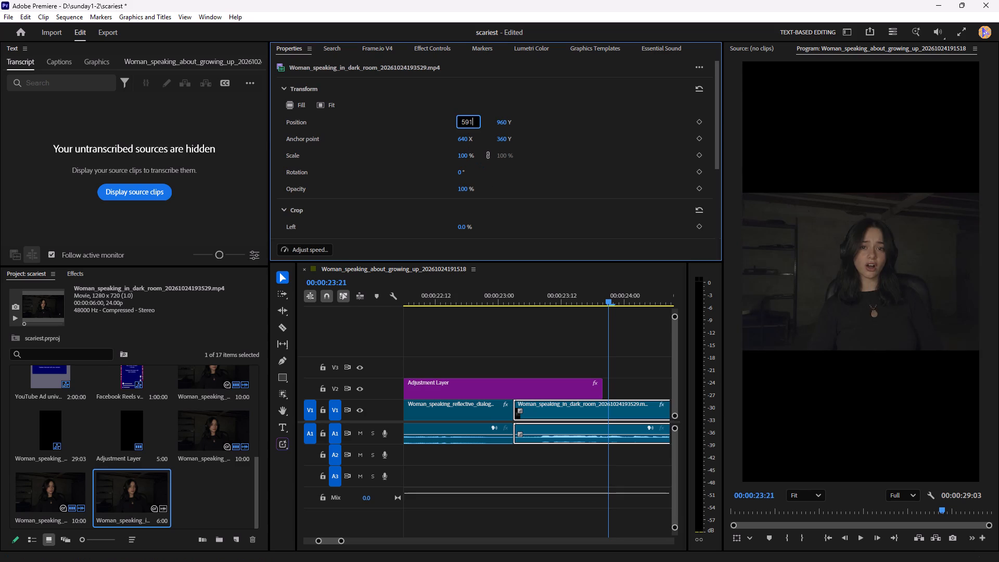
left_click(583, 164)
Replay the join, trim about 4 frames off the start of the dark-room clip, and close the resulting gap.
left_click(554, 343)
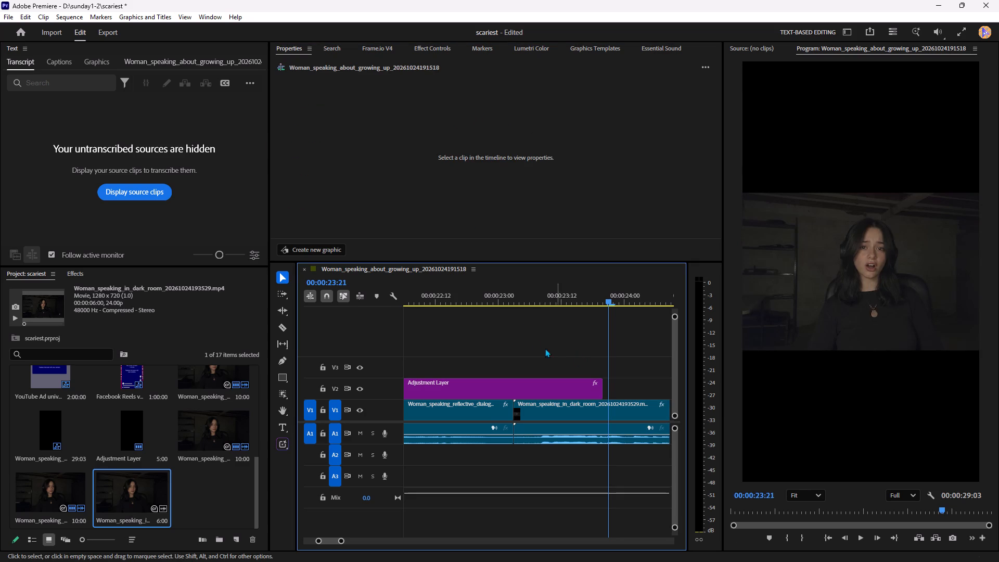
left_click(518, 299)
key("space")
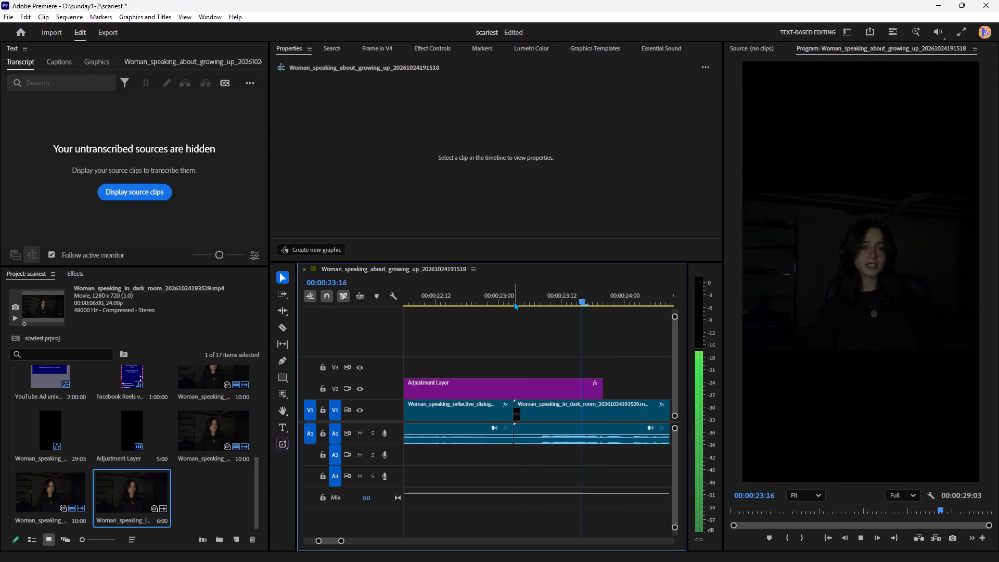
key("space")
left_click_drag(515, 414, 531, 414)
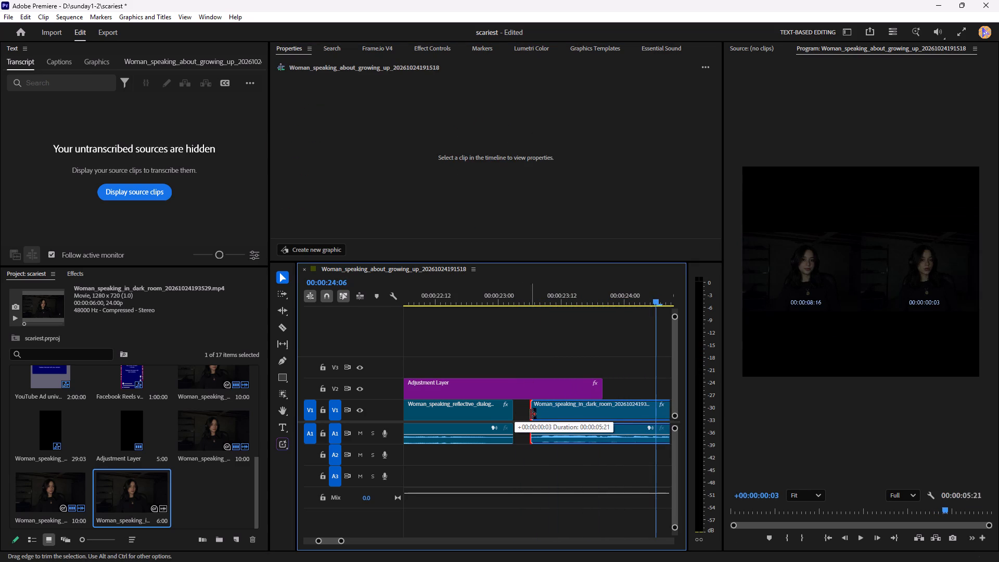
left_click_drag(531, 414, 534, 414)
left_click(525, 418)
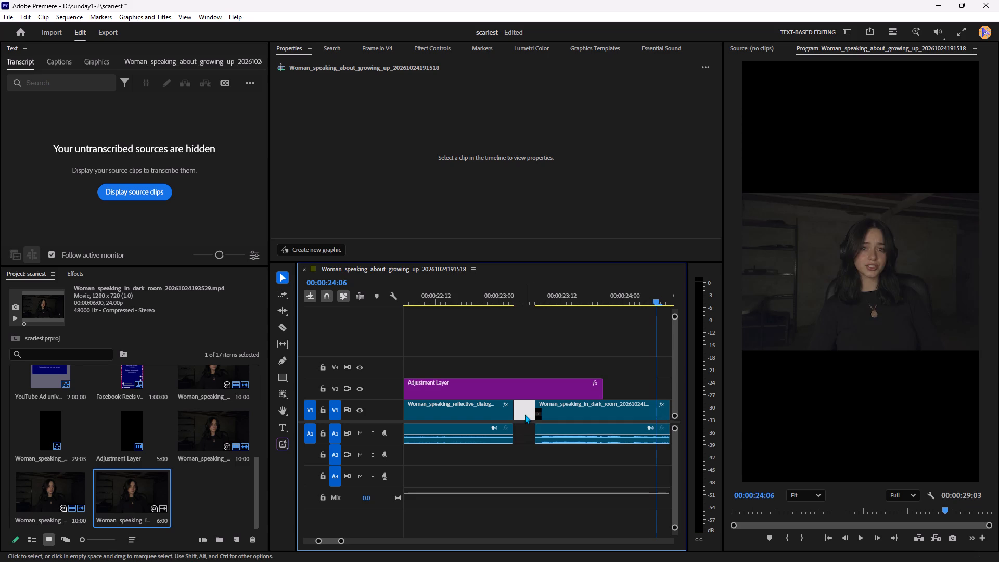
key("Delete")
Preview the new clip, then split it at 00:00:24:09 and 00:00:24:21 and ripple-delete the section between the cuts.
left_click(497, 288)
key("space")
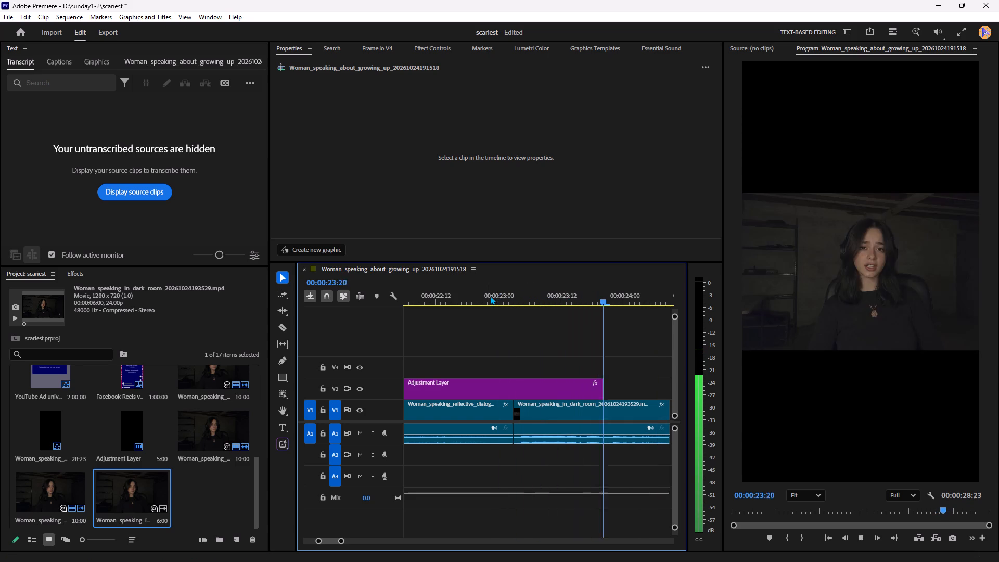
key("space")
scroll(498, 385, "up", 4)
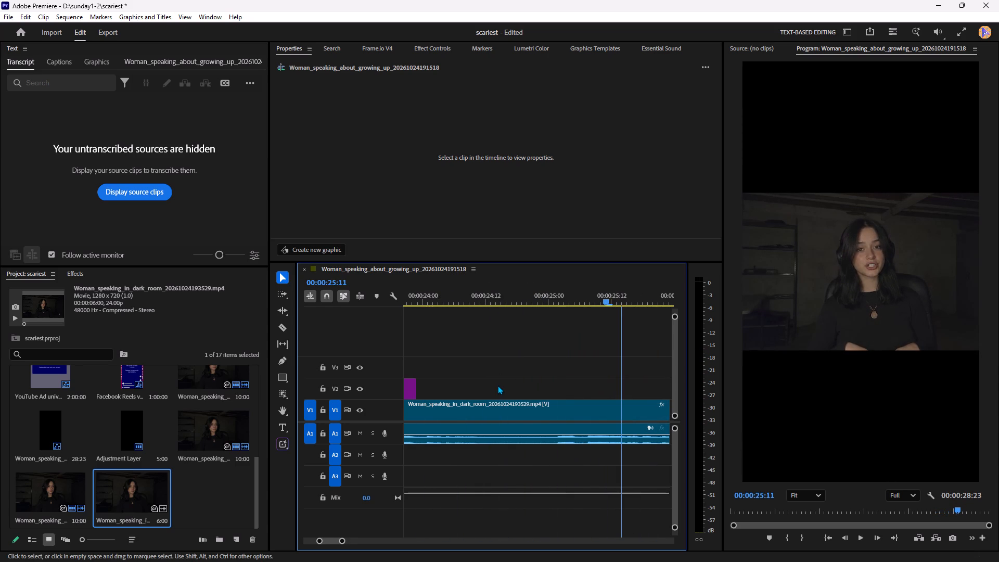
left_click(493, 303)
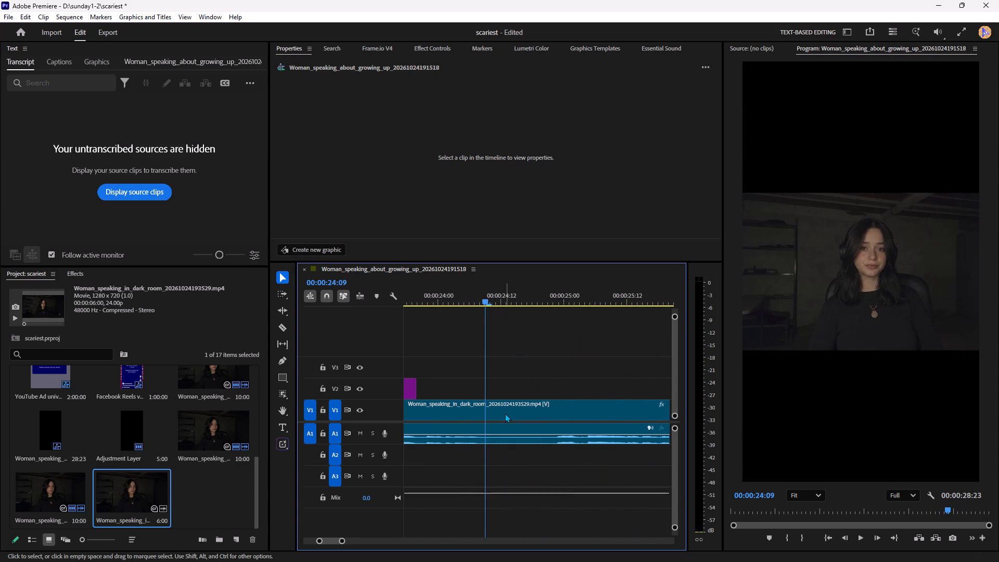
left_click(505, 413)
key("ctrl+k")
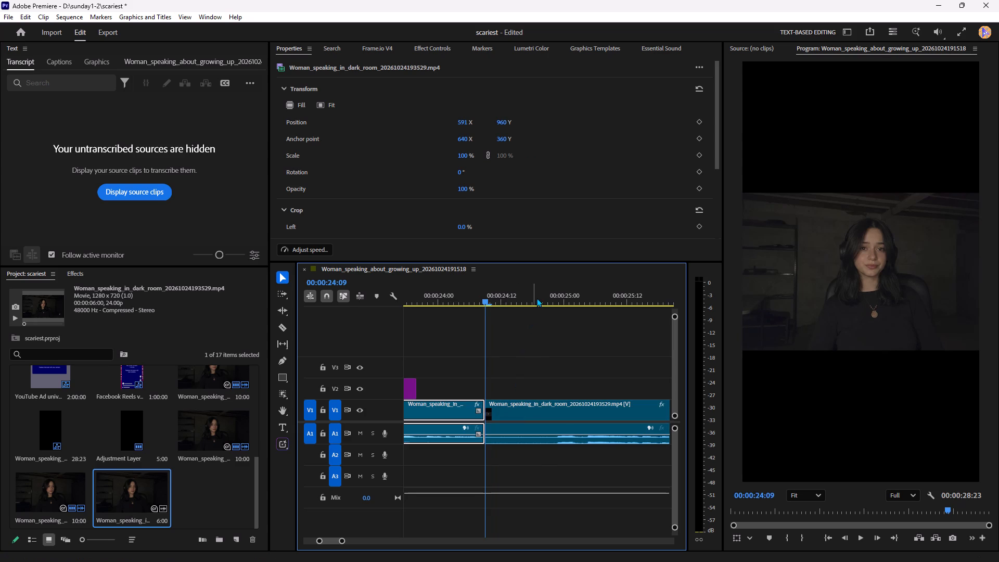
left_click_drag(539, 302, 547, 304)
left_click(531, 409)
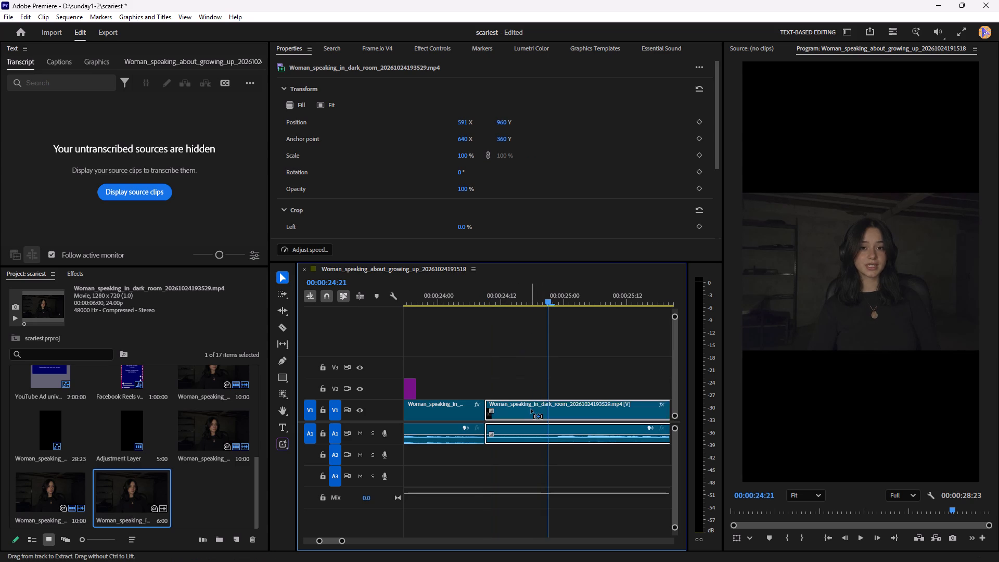
key("ctrl+k")
key("Delete")
left_click(514, 405)
key("Delete")
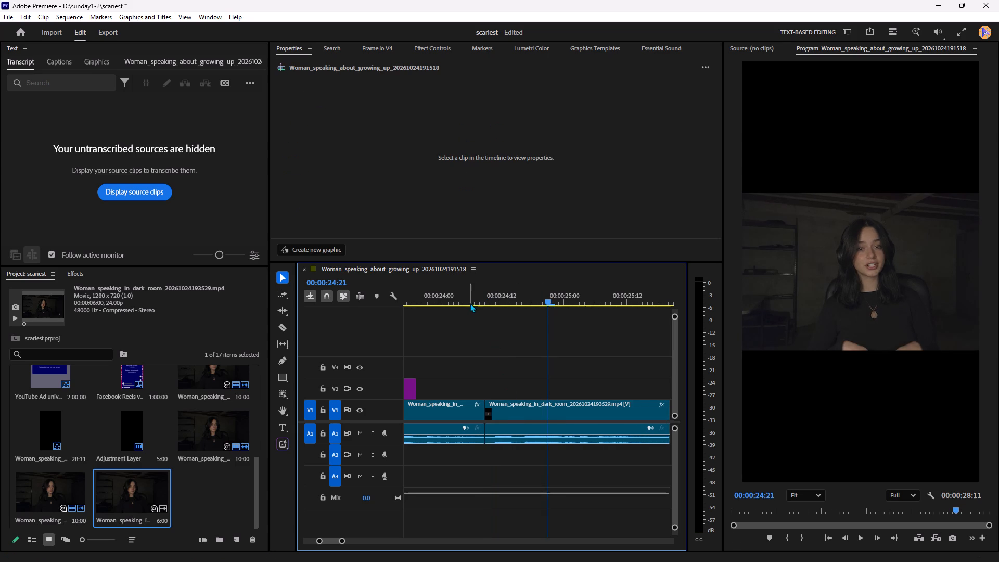
Play past the new cut, split the dark-room clip at 00:00:26:00, and delete everything after it.
left_click(470, 303)
key("space")
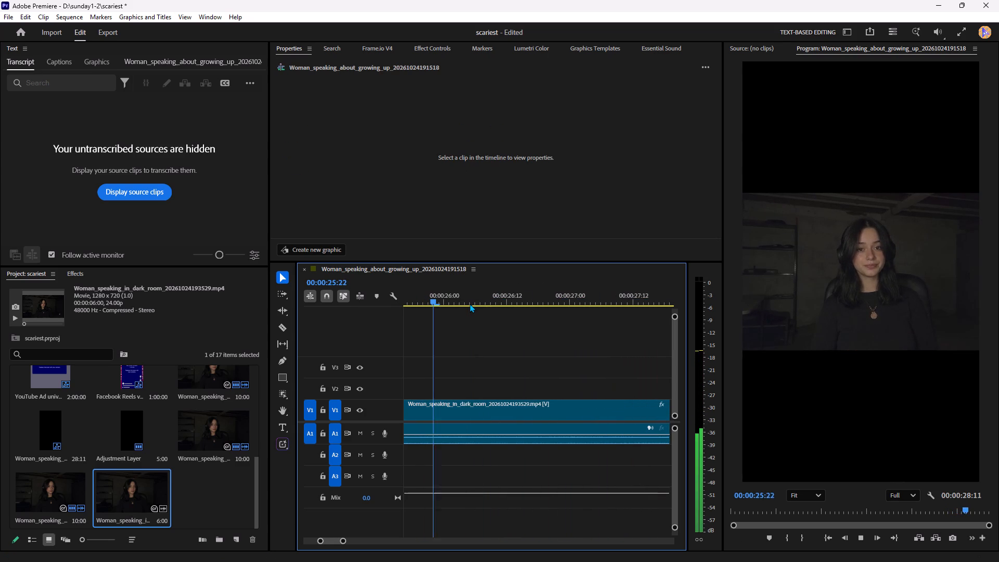
key("space")
scroll(486, 430, "up", 3)
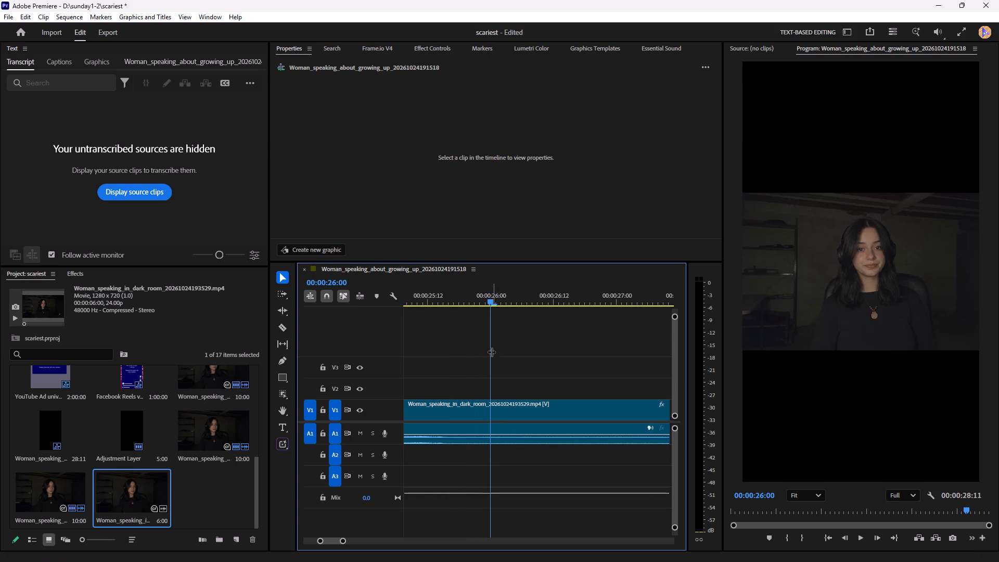
left_click(486, 410)
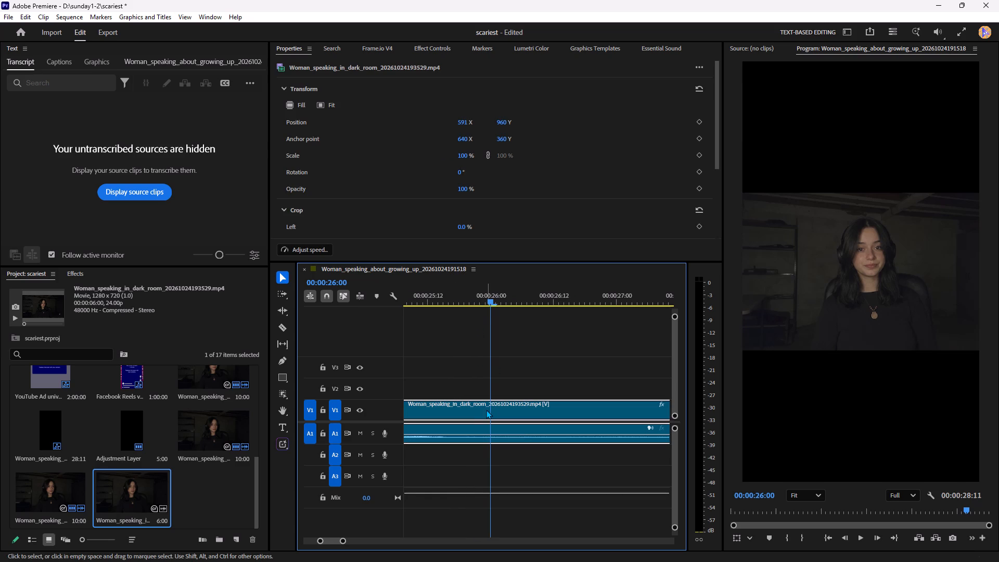
key("ctrl+k")
left_click(523, 413)
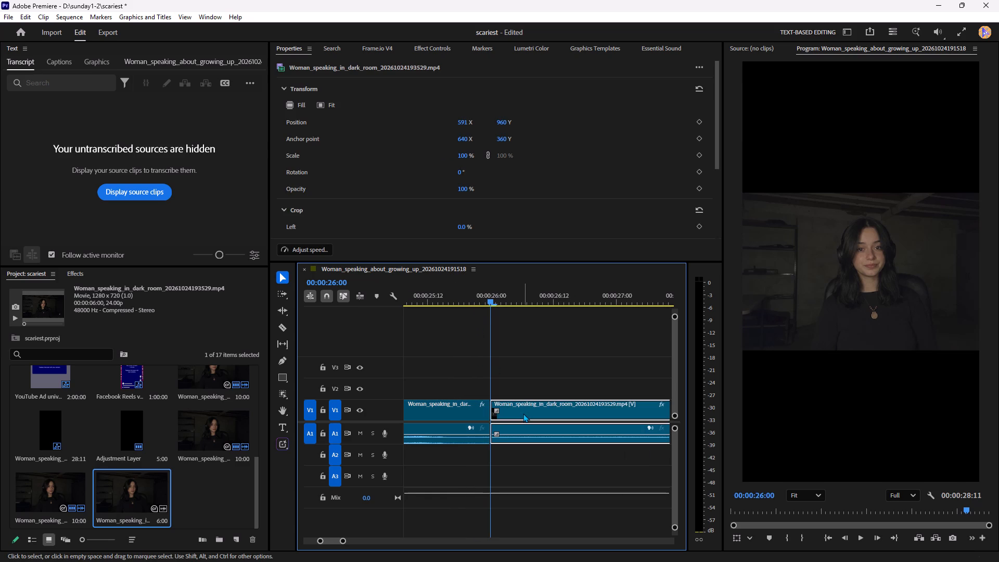
key("Delete")
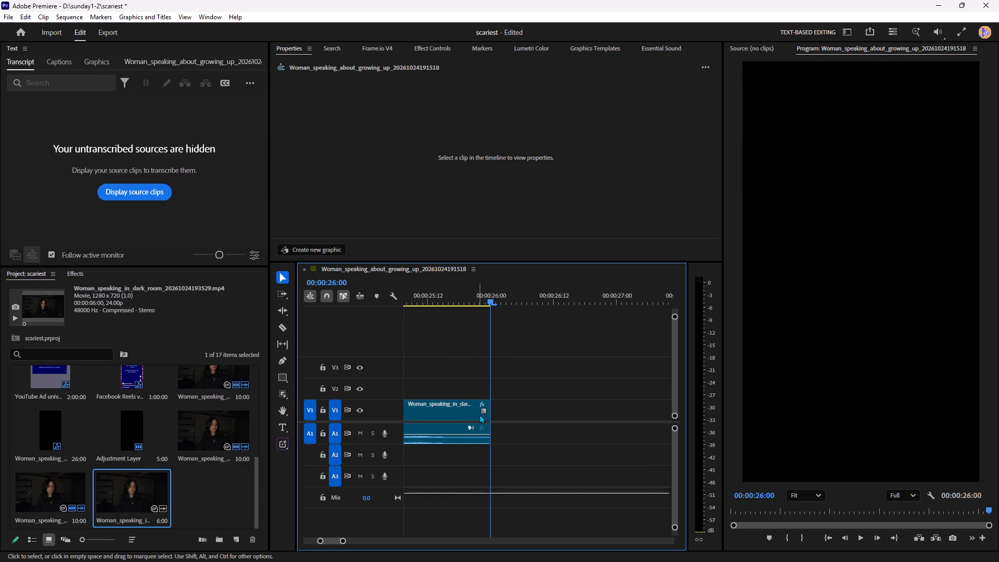
Add a Cross Dissolve fade-out and a matching audio fade at the end of the last clip, and preview the ending.
left_click_drag(483, 409, 446, 412)
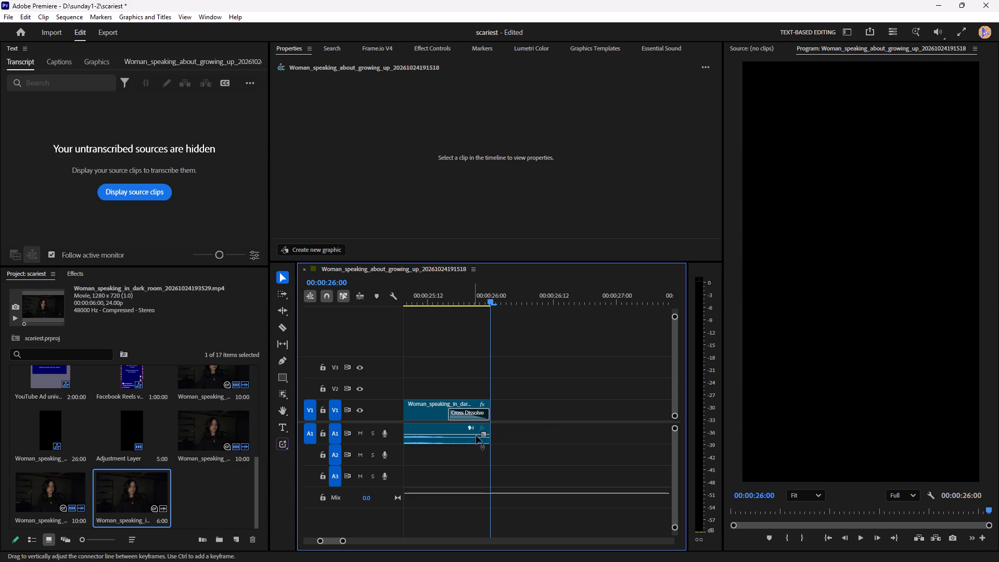
left_click_drag(482, 433, 447, 432)
scroll(460, 430, "up", 7)
left_click(427, 304)
key("space")
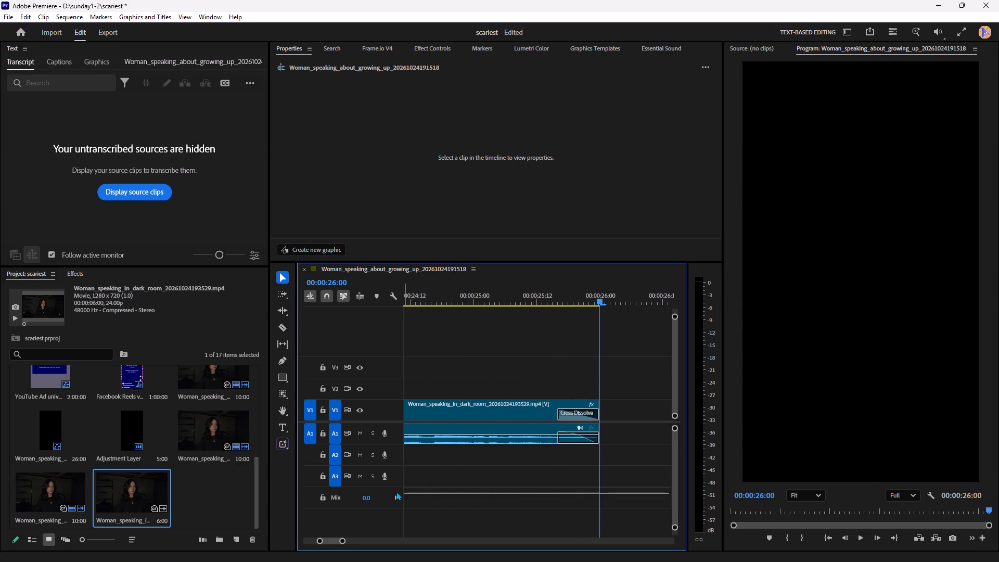
Extend the adjustment layer on V2 to the end of the last clip at 00:00:26:00.
left_click_drag(341, 541, 379, 541)
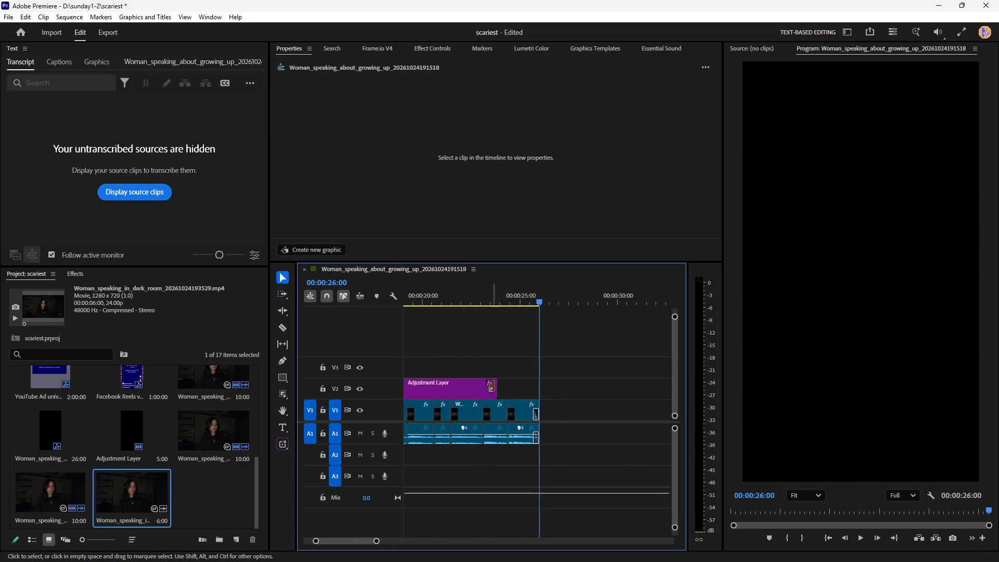
left_click_drag(497, 388, 542, 399)
Play the sequence from the start, split the first clip at 00:00:01:19 and 00:00:02:06, delete the section between the cuts and close the gap.
left_click_drag(478, 306, 335, 303)
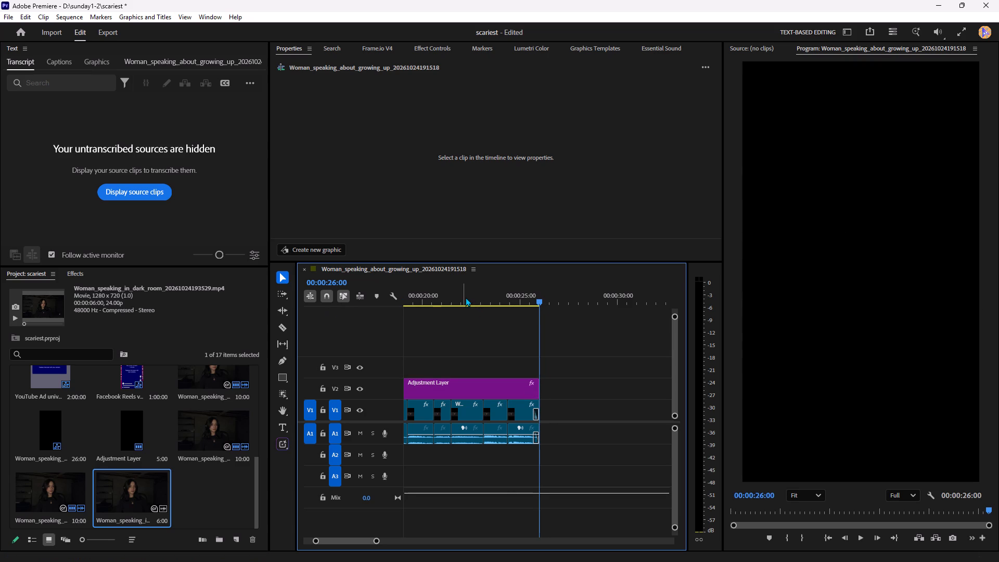
left_click_drag(464, 297, 296, 306)
key("space")
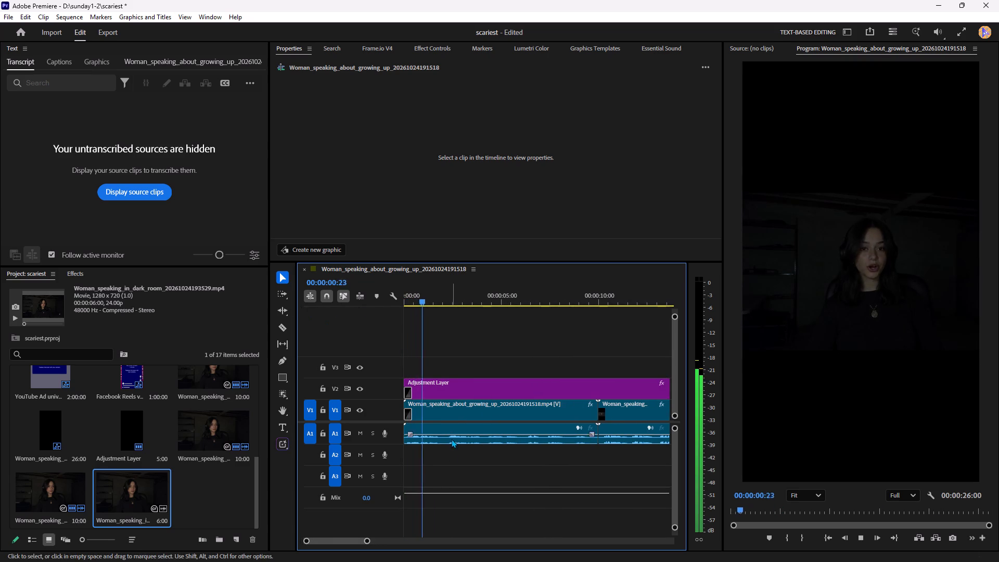
left_click_drag(368, 540, 323, 542)
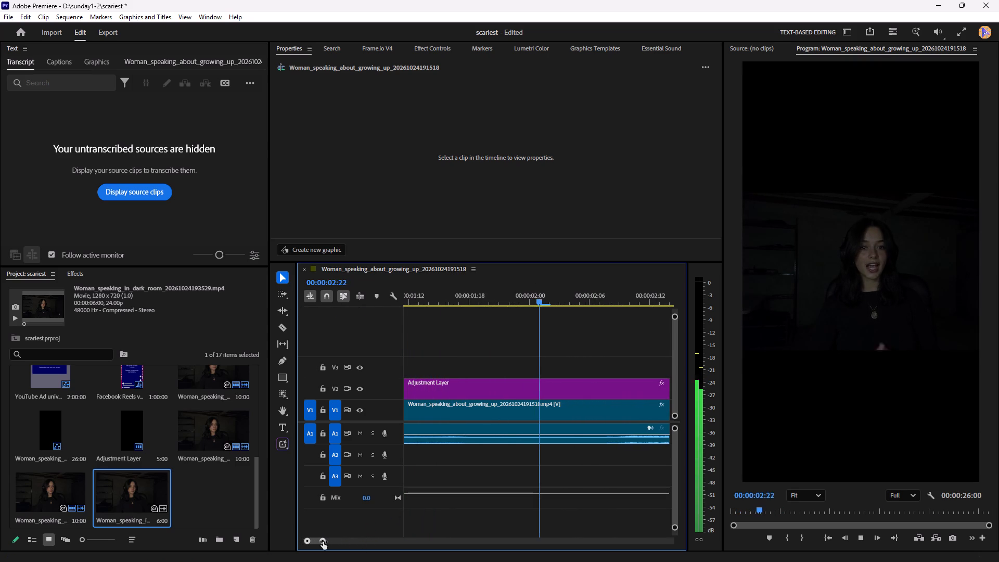
left_click_drag(323, 542, 325, 541)
key("space")
scroll(531, 466, "up", 20)
scroll(531, 466, "up", 2)
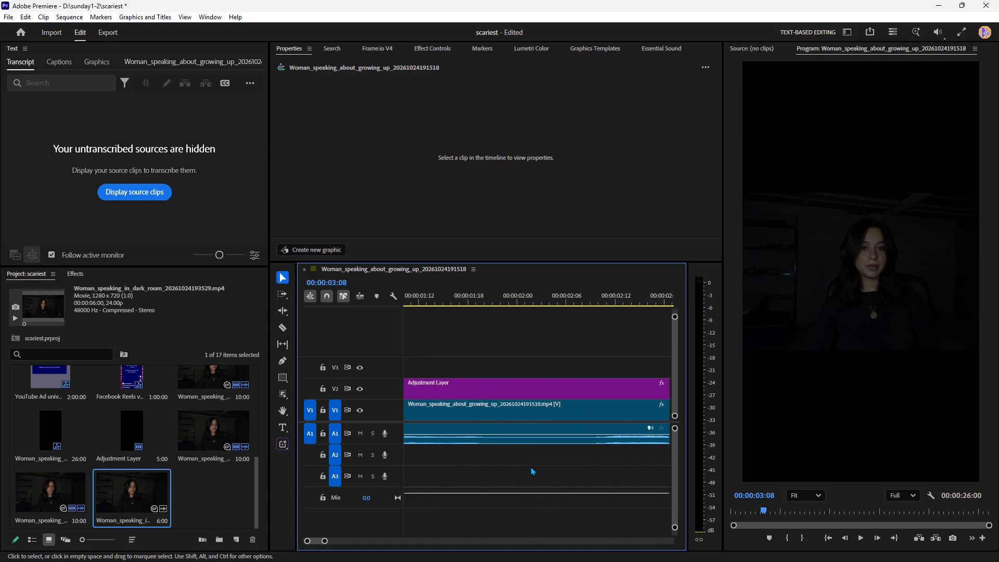
left_click(510, 300)
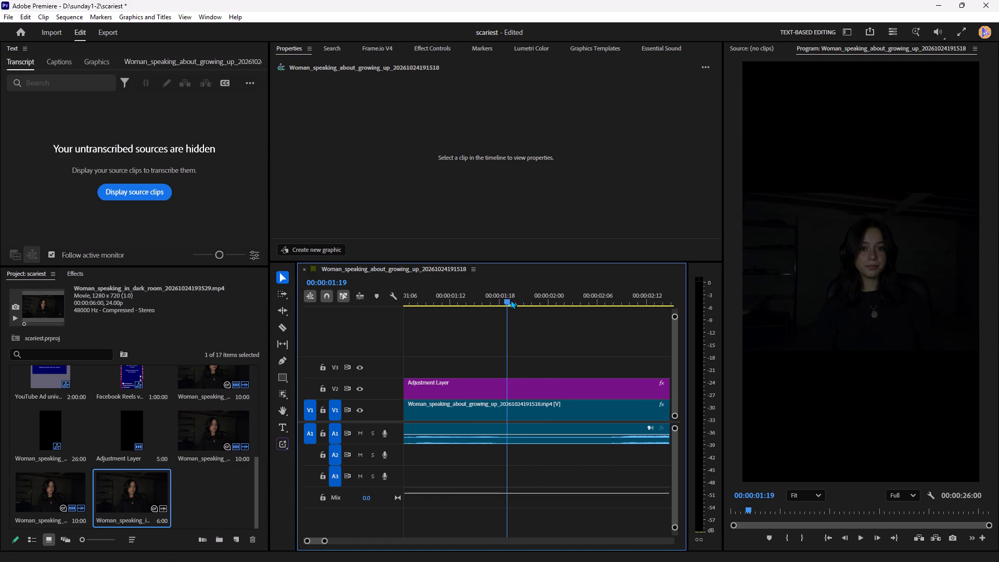
left_click(531, 433)
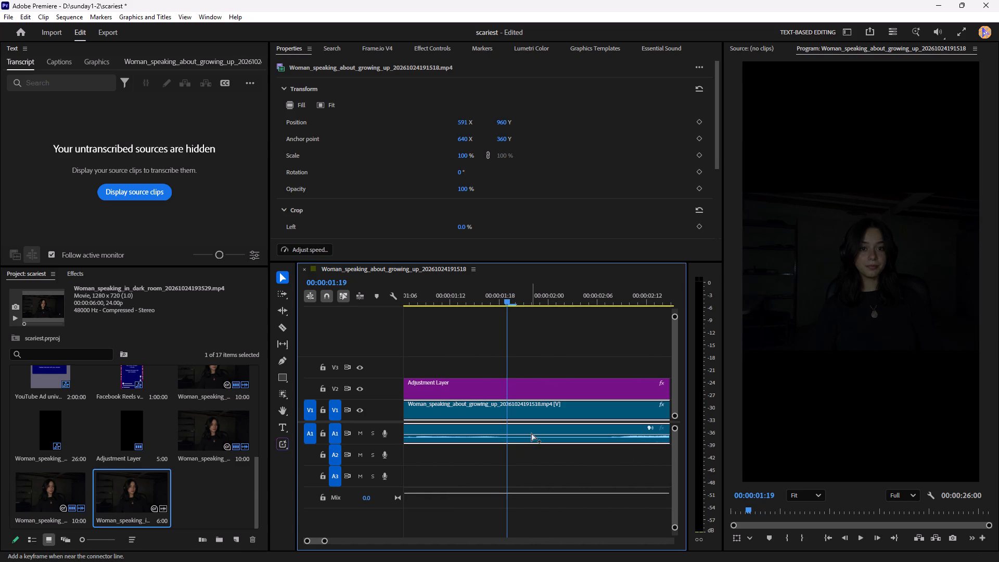
key("ctrl+k")
left_click_drag(588, 302, 595, 301)
left_click(600, 423)
key("ctrl+k")
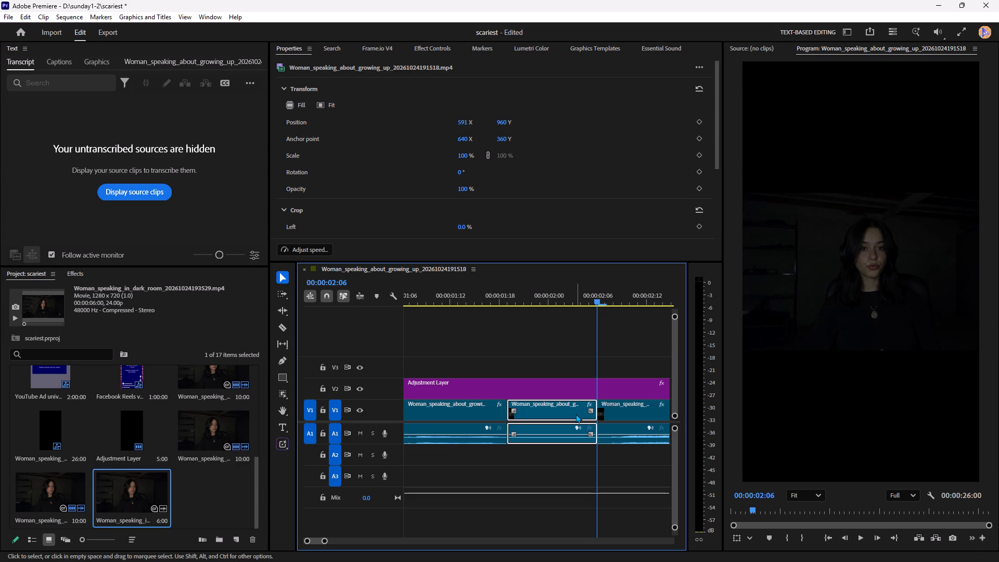
key("Delete")
left_click(566, 413)
key("Delete")
Replay from the start past the new cut, split the first clip at 00:00:03:12 and 00:00:03:19, and delete that section with its gap.
left_click_drag(460, 301, 261, 338)
key("space")
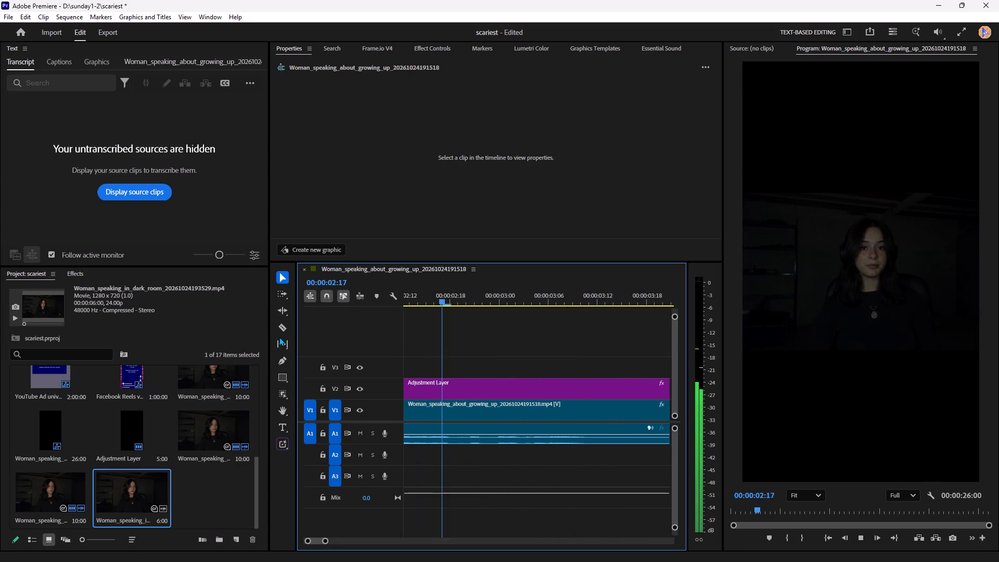
key("space")
key("space")
key("space")
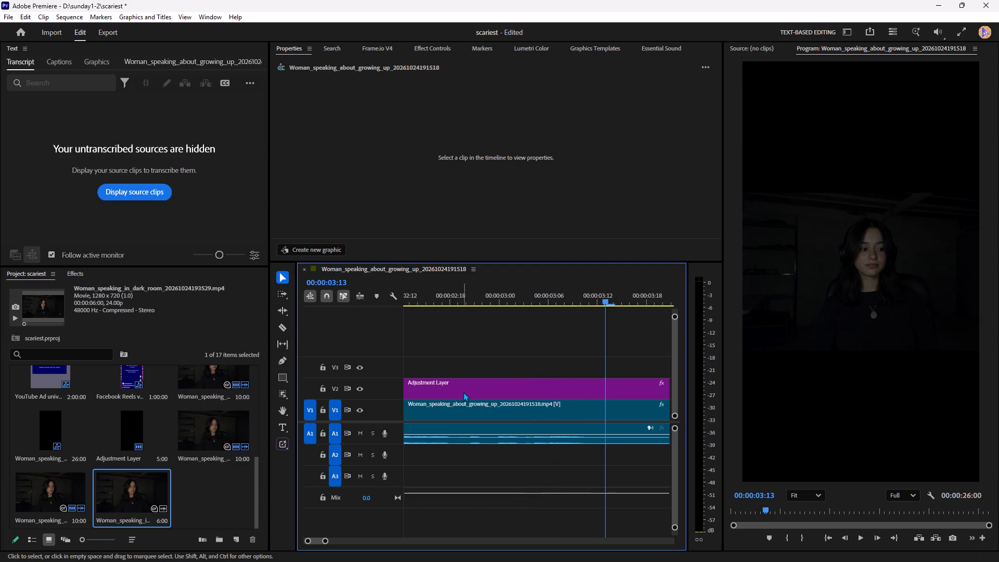
scroll(464, 392, "down", 5)
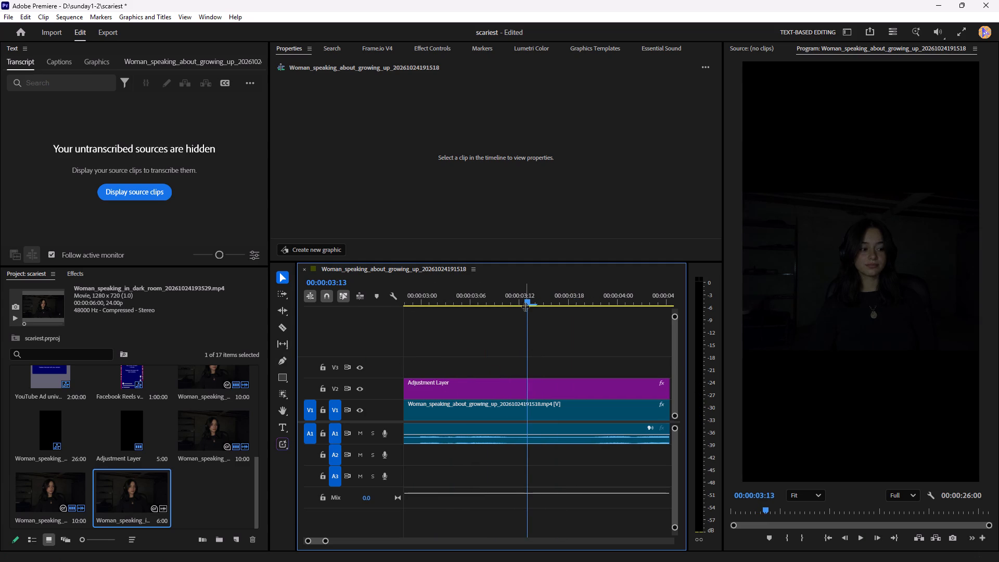
left_click_drag(525, 304, 520, 304)
left_click(552, 433)
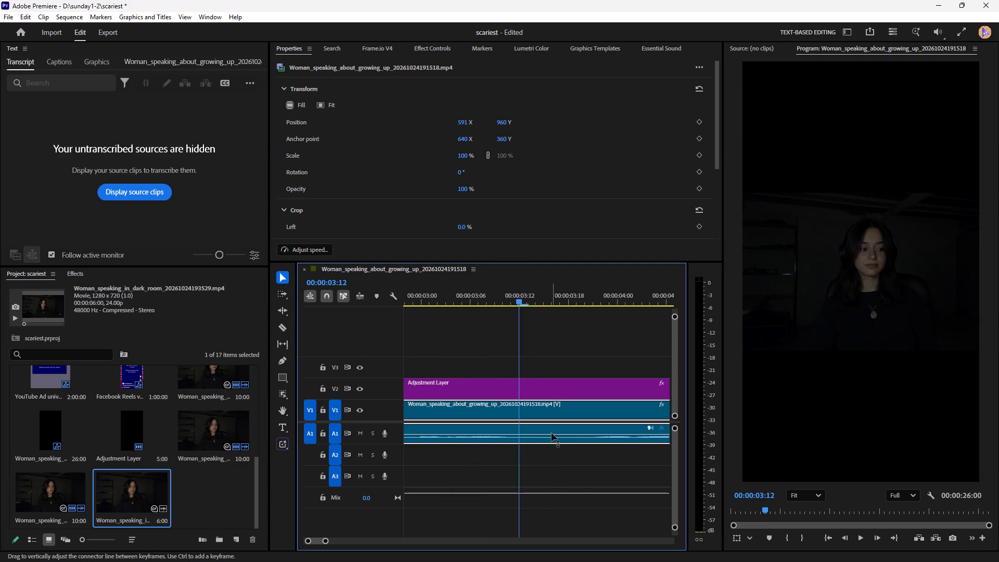
key("ctrl+k")
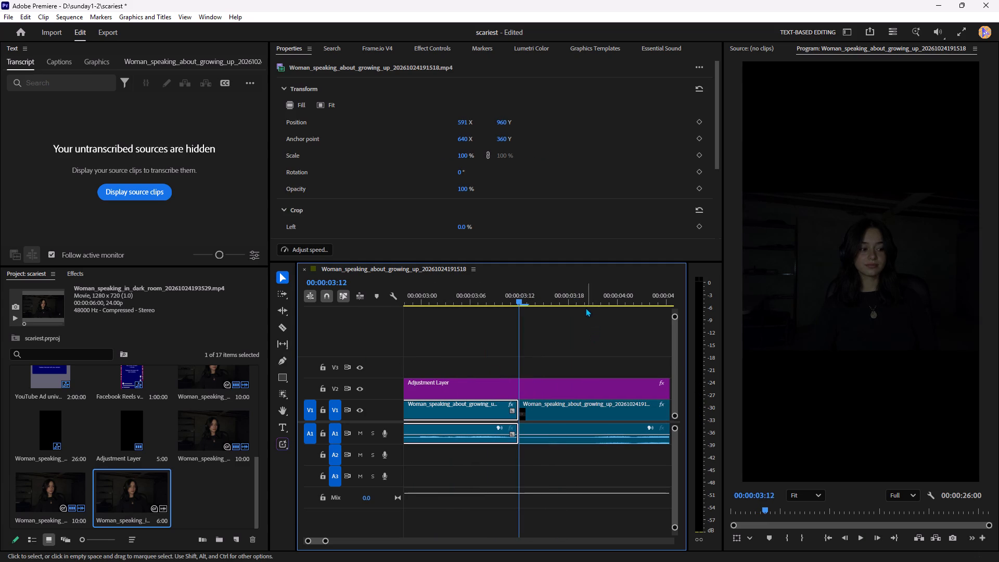
left_click(579, 304)
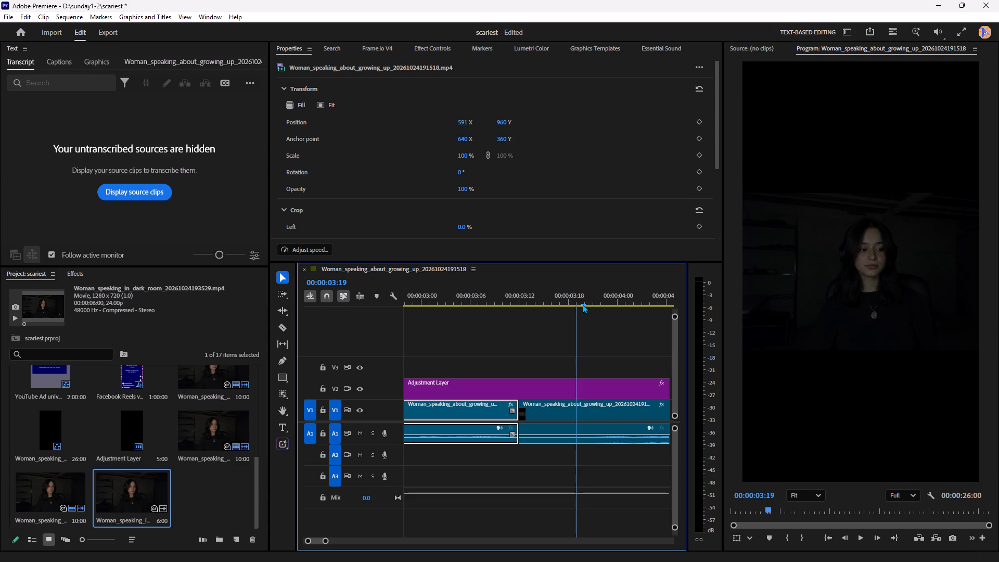
left_click(584, 419)
key("ctrl+k")
key("Delete")
left_click(552, 413)
key("Delete")
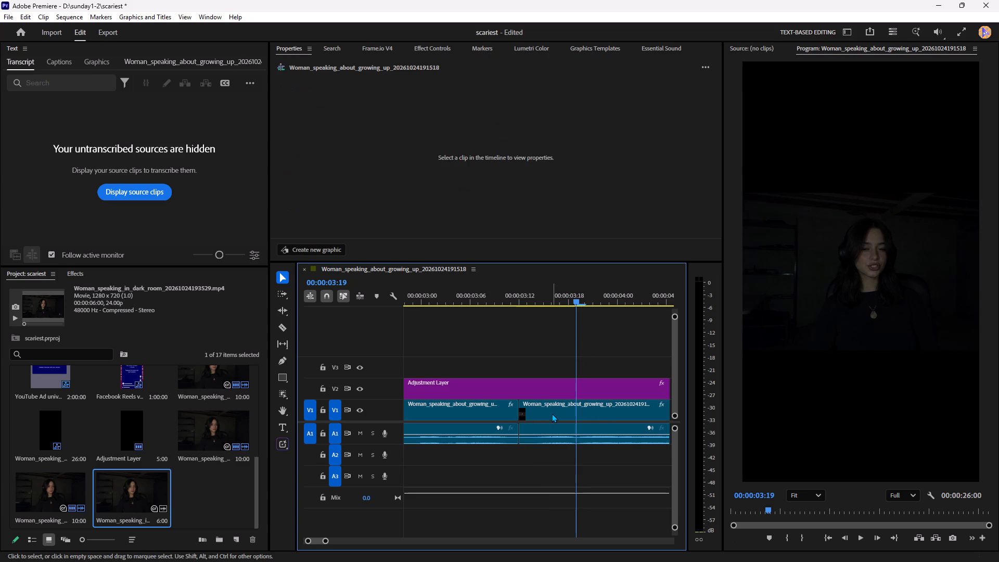
Play on past the cut at 00:00:03:12, split the clip at 00:00:05:04 and 00:00:05:14, and delete that section with its gap.
left_click(457, 298)
key("space")
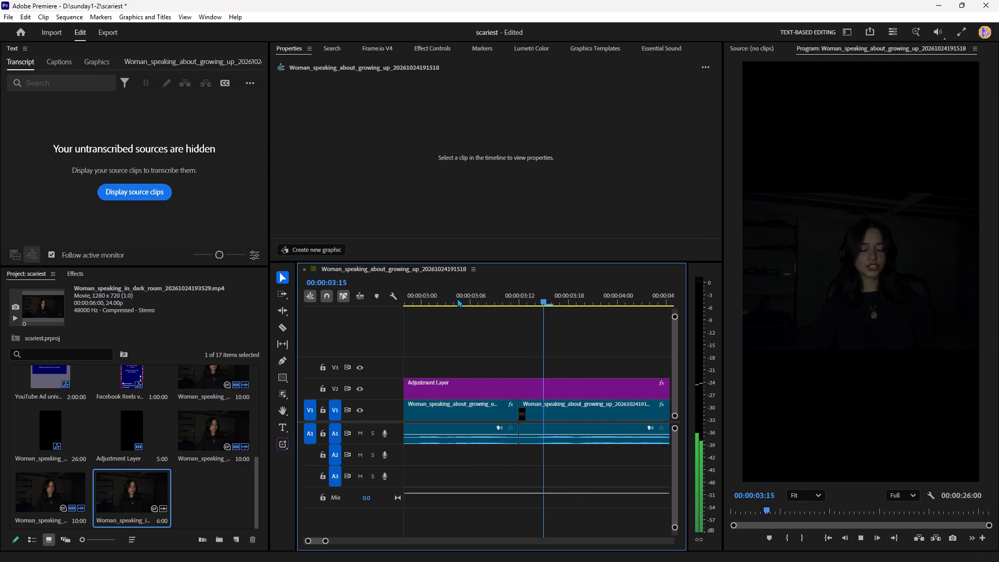
key("space")
scroll(504, 416, "up", 4)
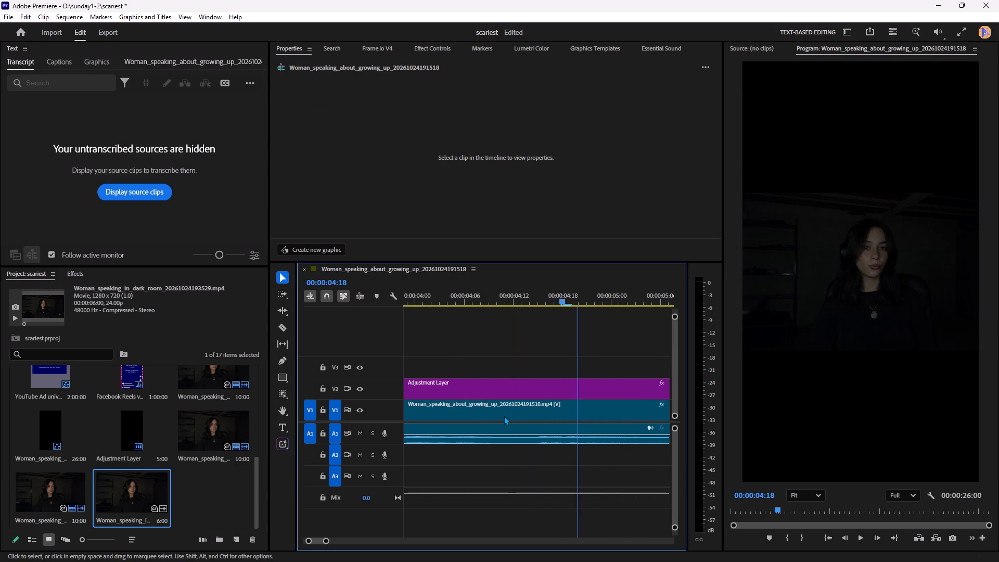
scroll(504, 416, "up", 7)
left_click_drag(478, 298, 508, 310)
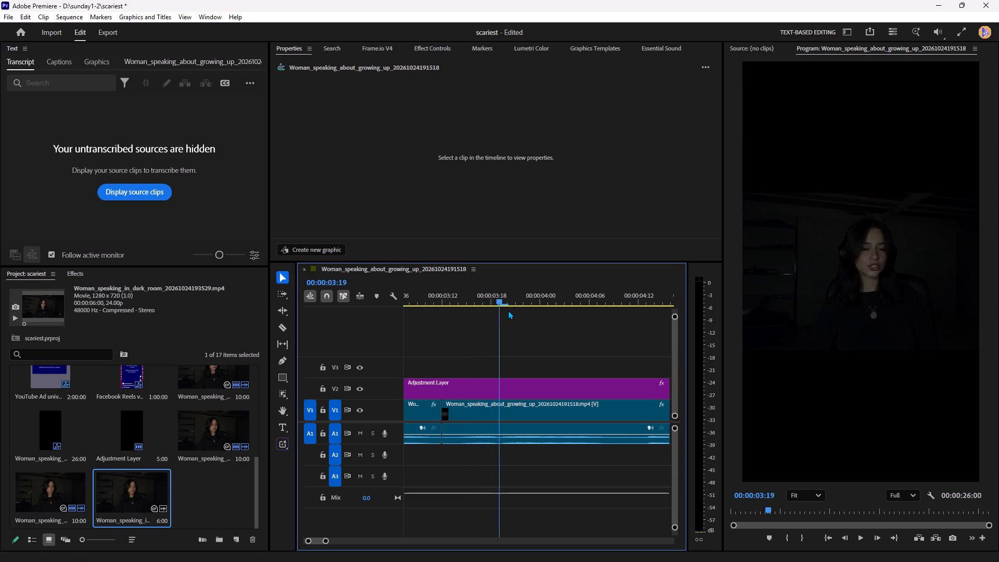
left_click_drag(508, 310, 542, 316)
key("space")
key("space")
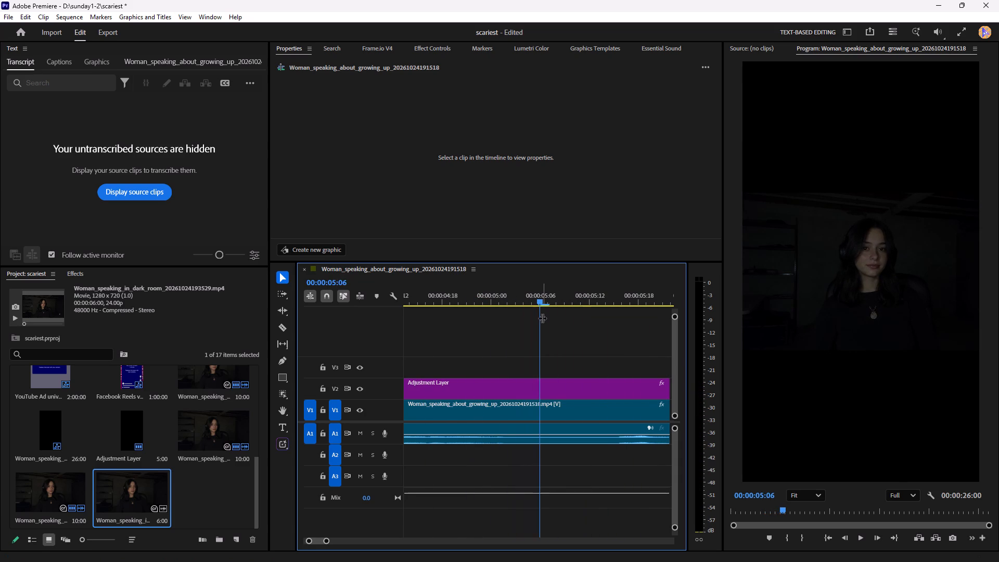
left_click(527, 302)
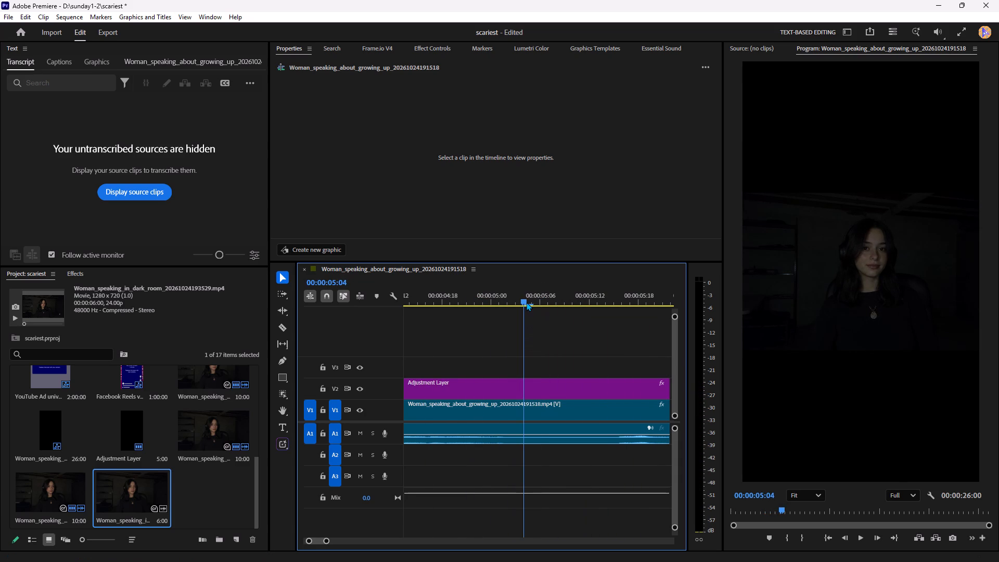
left_click(529, 438)
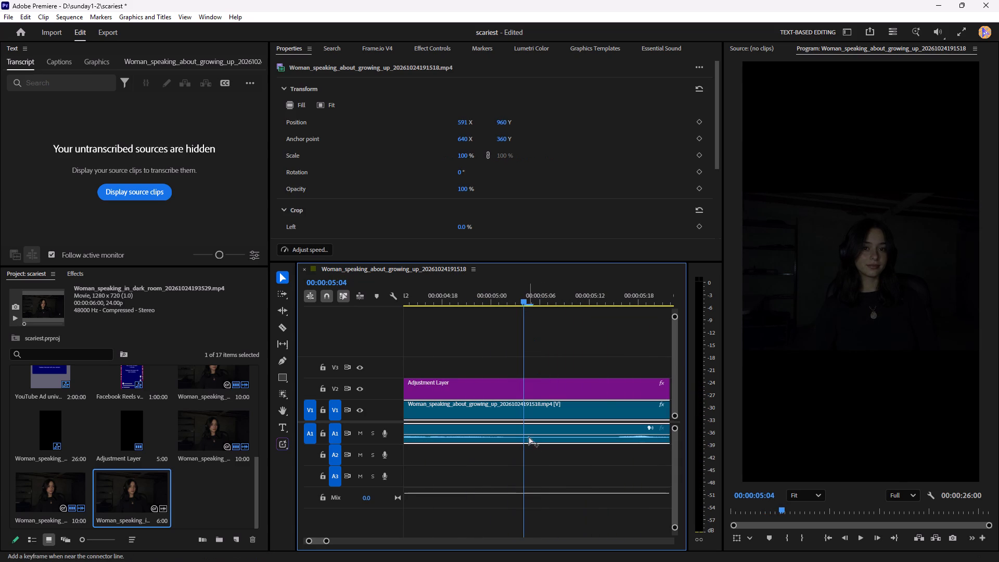
key("ctrl+k")
left_click_drag(598, 300, 604, 300)
left_click(603, 408)
key("ctrl+k")
key("Delete")
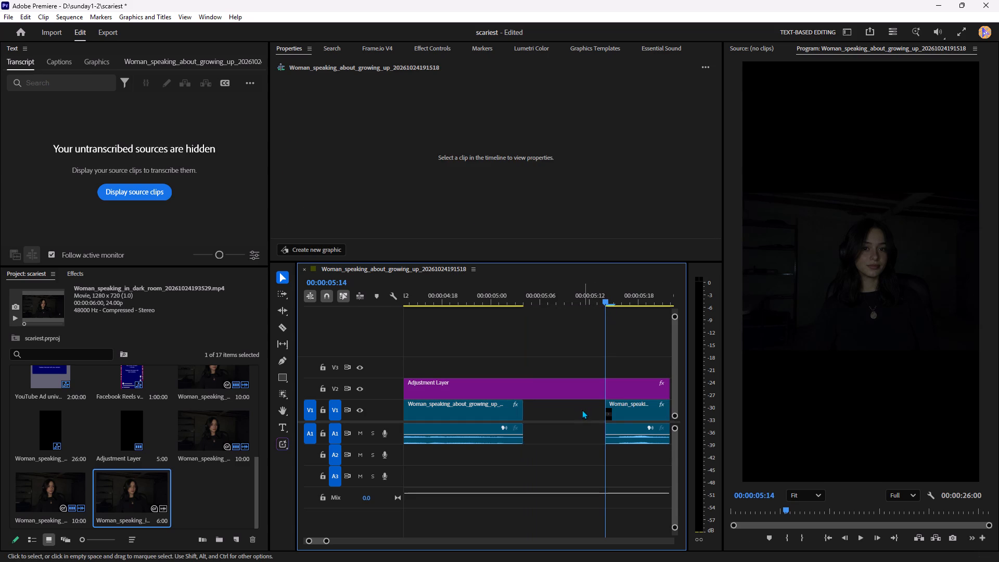
left_click(581, 410)
key("Delete")
Preview the cut at 00:00:05:04, split the following clip at 00:00:05:20 and 00:00:06:05, and delete that section with its gap.
left_click(479, 301)
key("space")
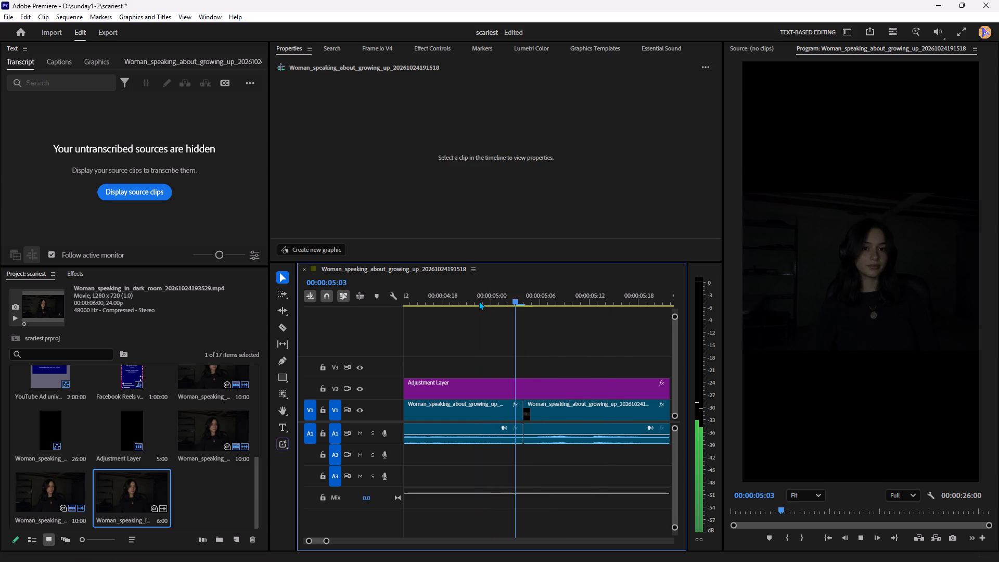
key("space")
scroll(515, 404, "up", 5)
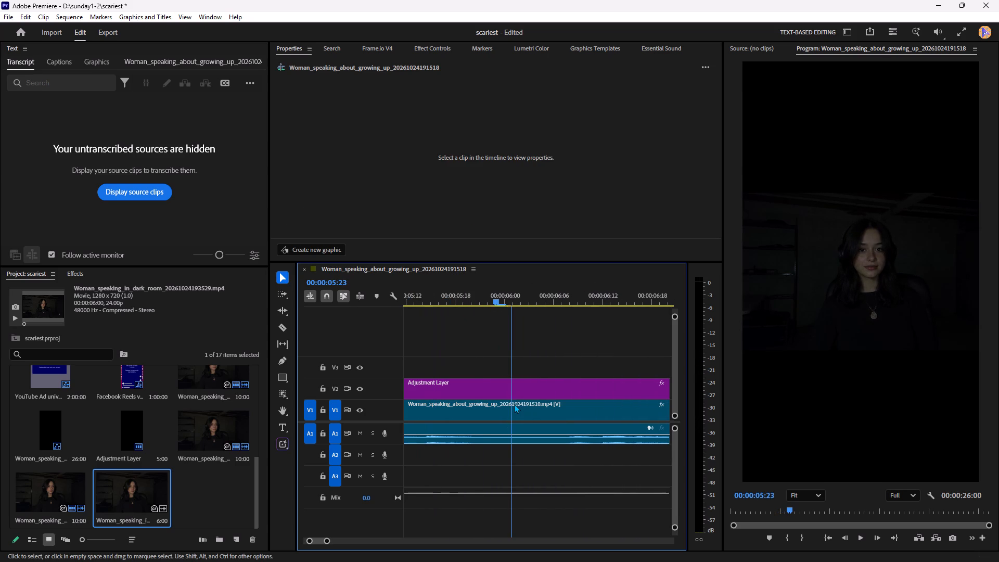
left_click_drag(479, 300, 481, 300)
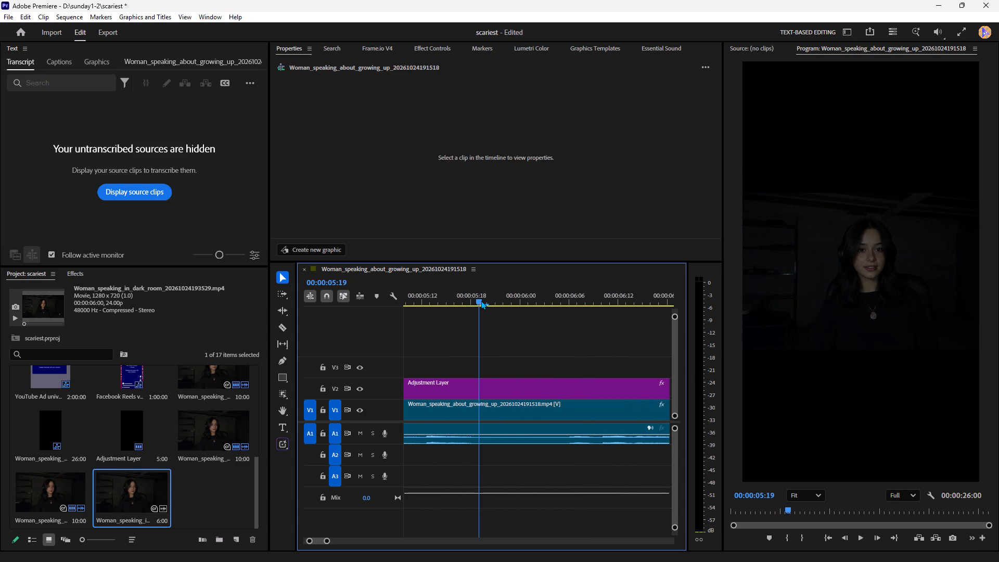
left_click_drag(481, 300, 483, 302)
left_click(489, 427)
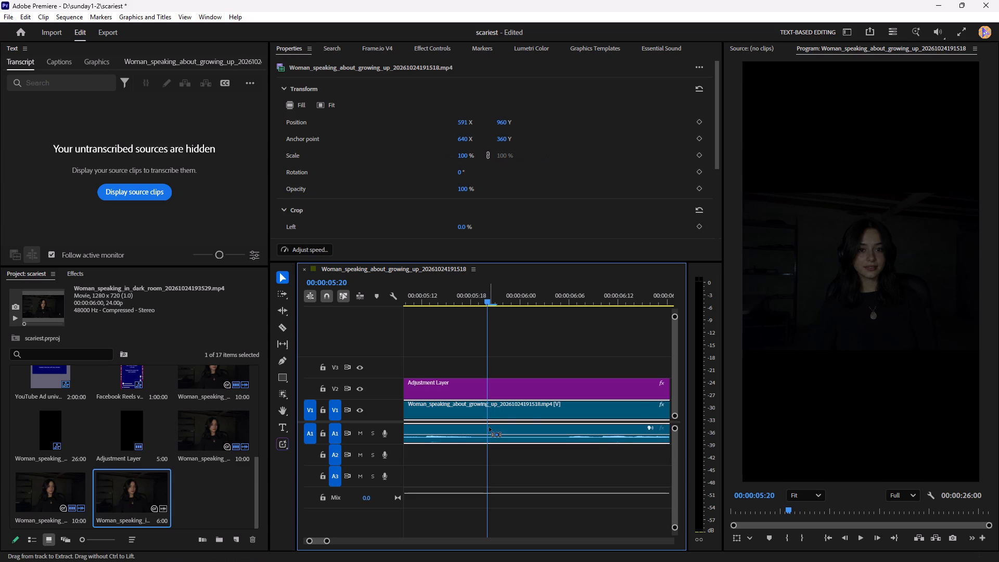
key("ctrl+k")
left_click_drag(548, 301, 558, 303)
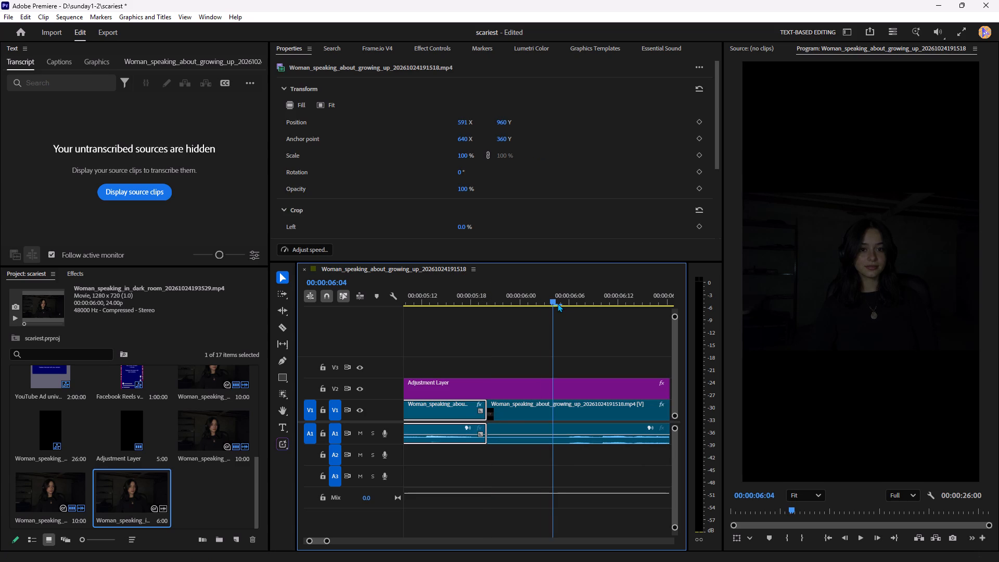
left_click_drag(558, 303, 560, 303)
left_click(555, 412)
key("ctrl+k")
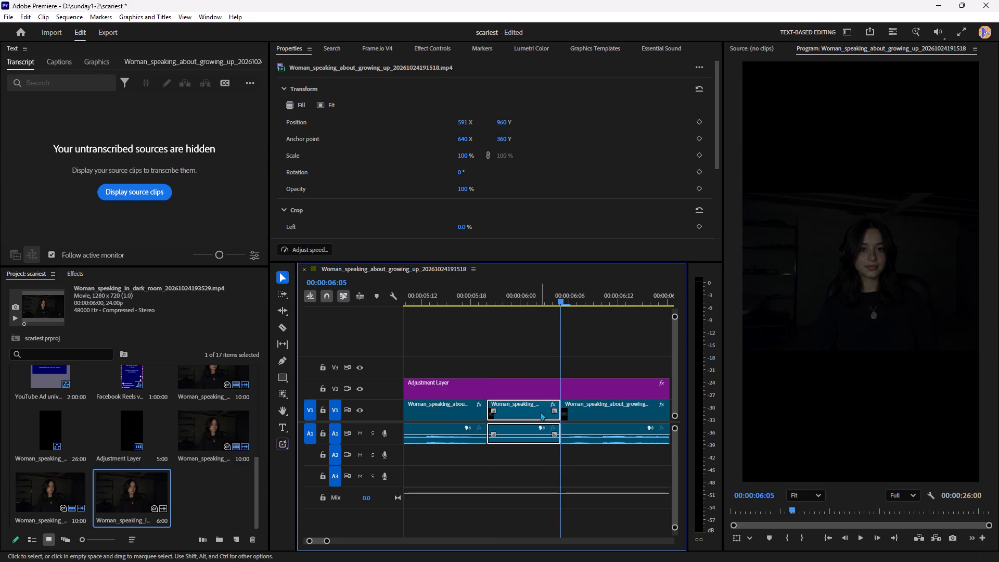
key("Delete")
left_click(531, 413)
key("Delete")
Preview the cut at 00:00:05:20, split the following clip at 00:00:06:16 and 00:00:07:05, and delete that section with its gap.
left_click(451, 301)
key("space")
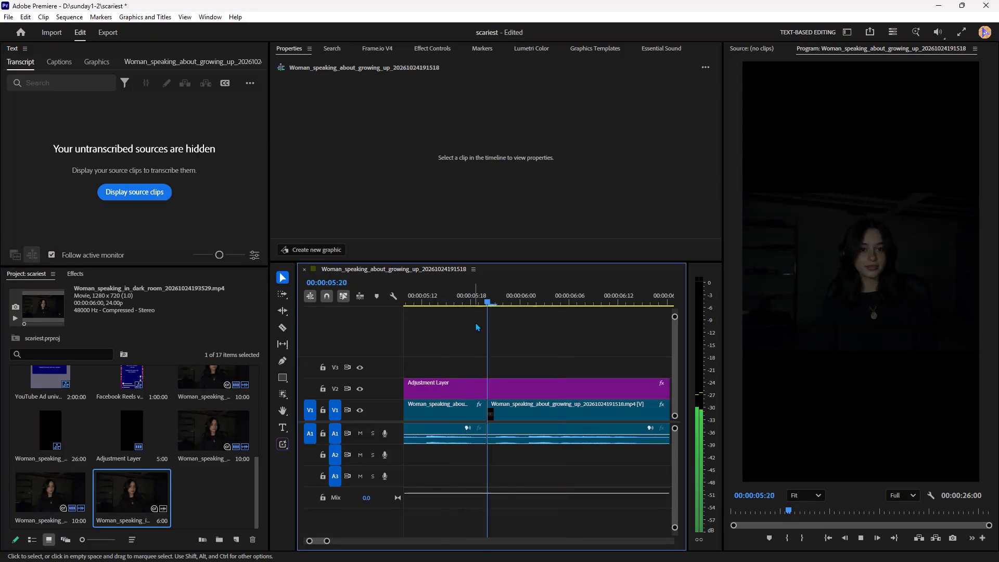
key("space")
scroll(526, 430, "up", 6)
left_click_drag(482, 301, 499, 311)
left_click(512, 444)
key("ctrl+k")
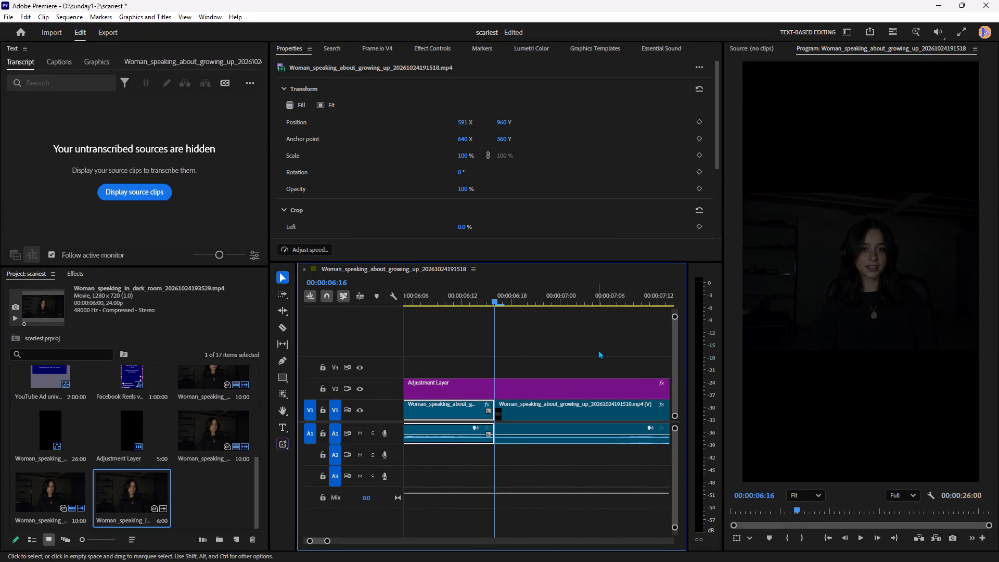
left_click_drag(606, 301, 601, 302)
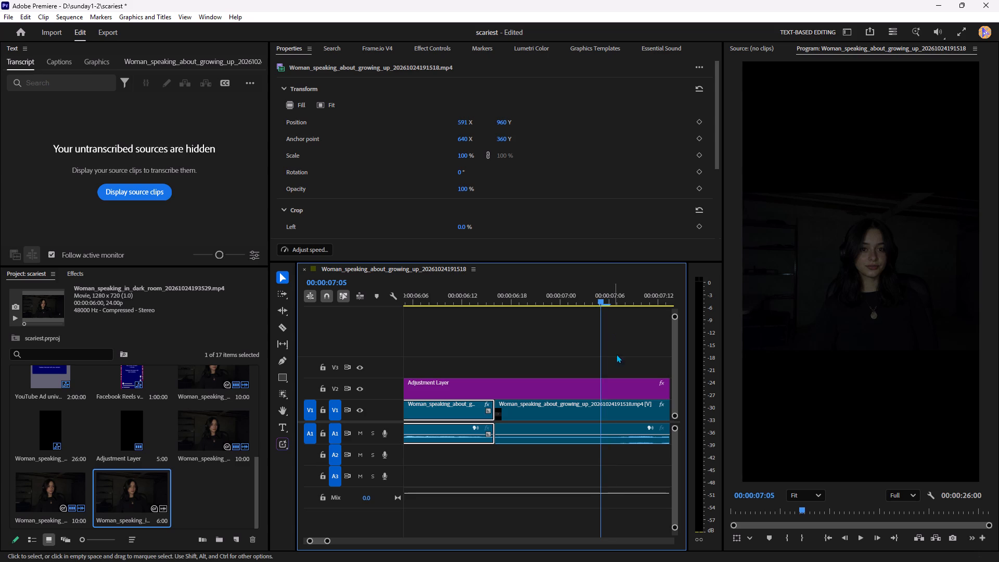
left_click(606, 415)
key("ctrl+k")
key("Delete")
left_click(565, 410)
key("Delete")
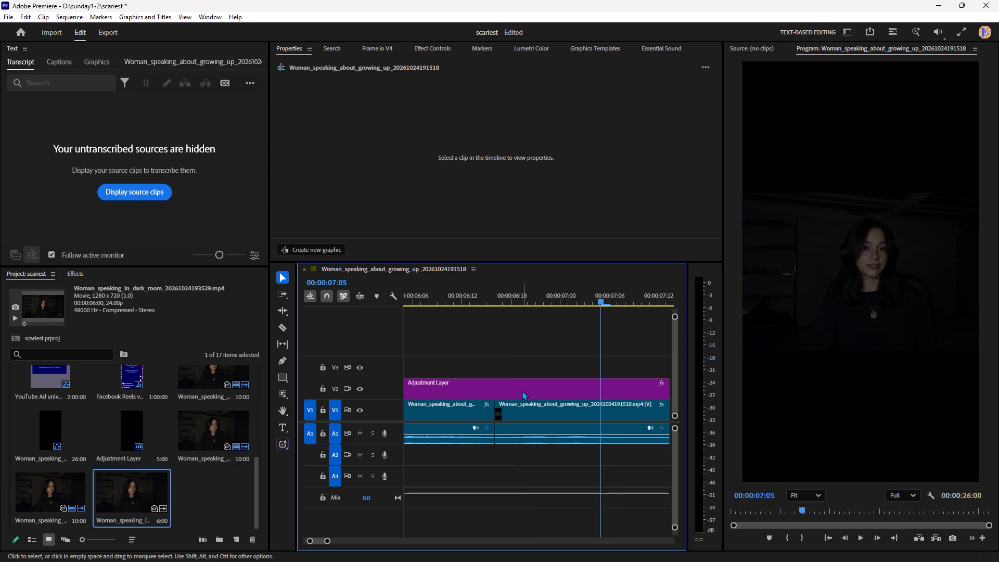
Preview past the cut at 00:00:06:16, trim the last growing-up clip's end back to about 00:00:07:08, and delete the gap before the dialogue clip.
left_click(460, 304)
key("space")
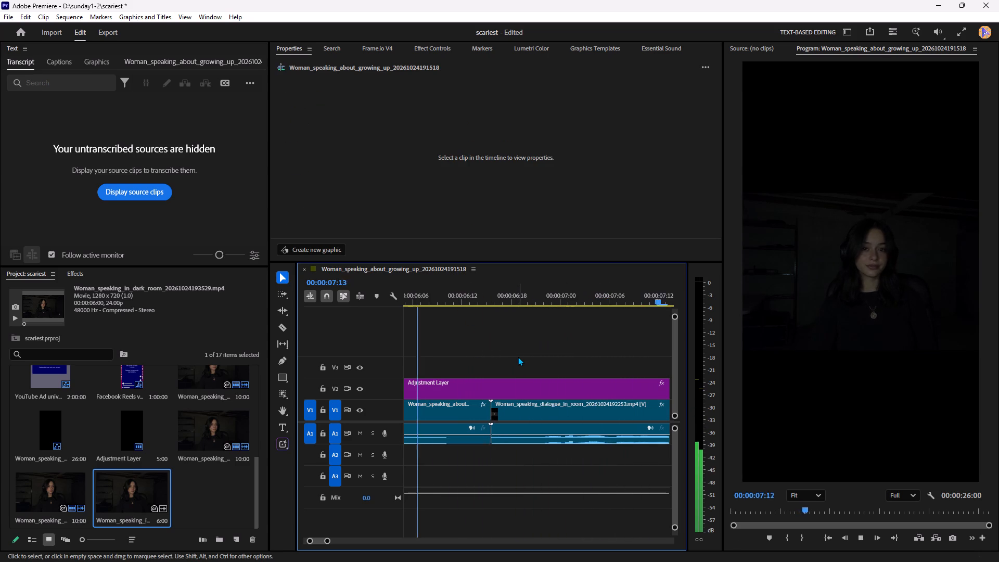
key("space")
scroll(503, 421, "up", 5)
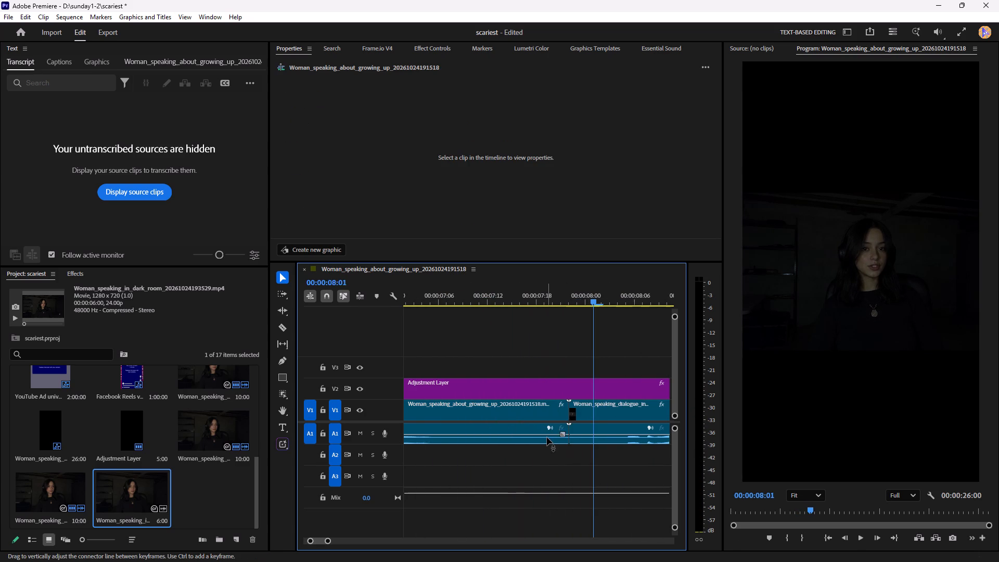
scroll(547, 437, "up", 1)
left_click_drag(582, 428, 529, 427)
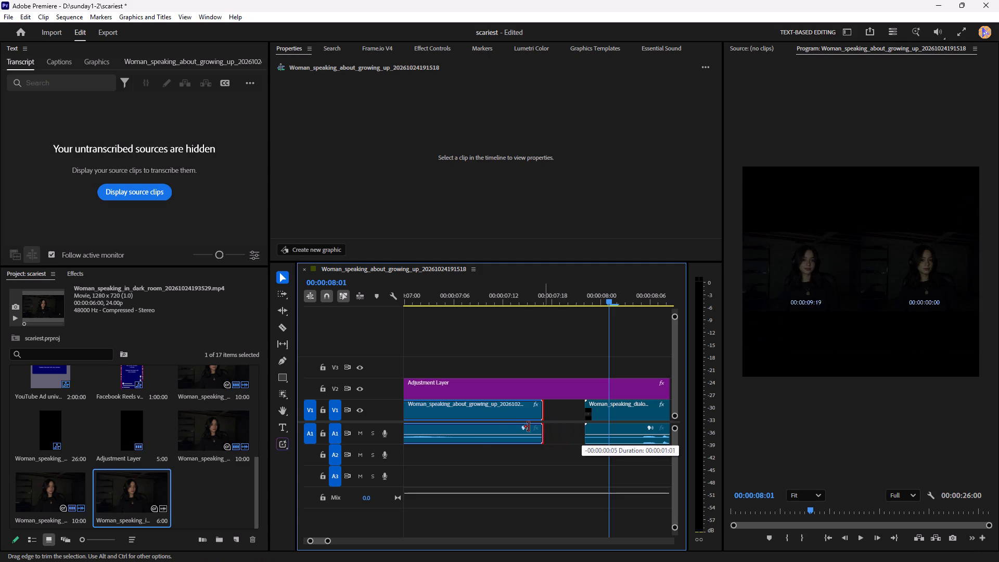
left_click_drag(529, 427, 467, 443)
left_click(520, 432)
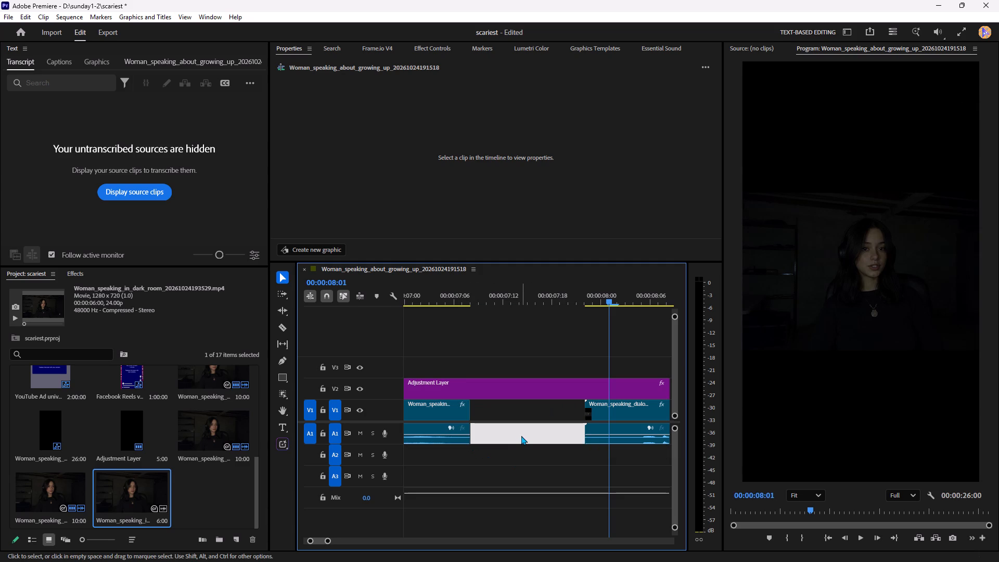
key("Delete")
Preview the join with the dialogue-in-room clip, trim about 5 frames off that clip's start, and delete the gap left behind.
scroll(470, 406, "up", 8)
left_click(439, 300)
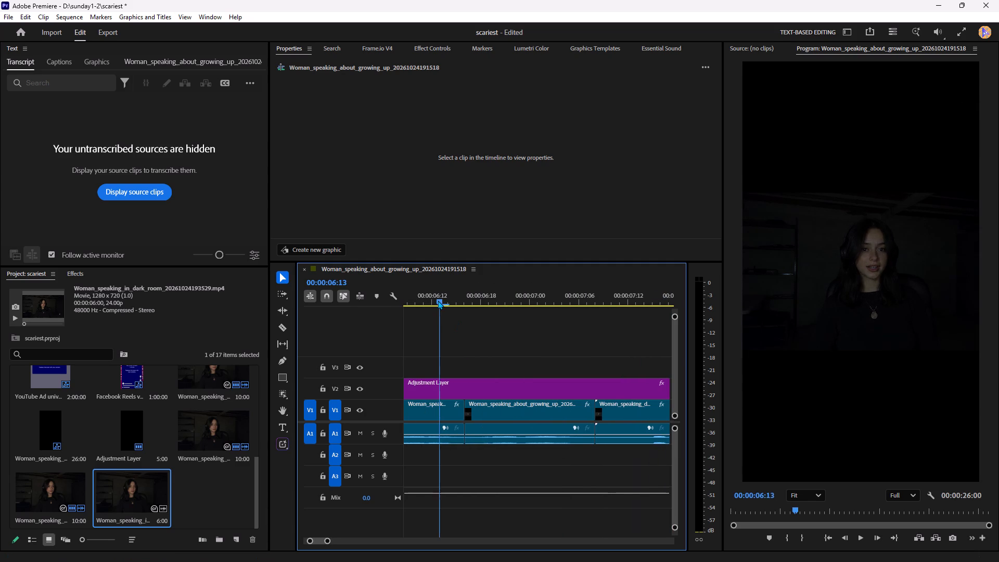
key("space")
key("space")
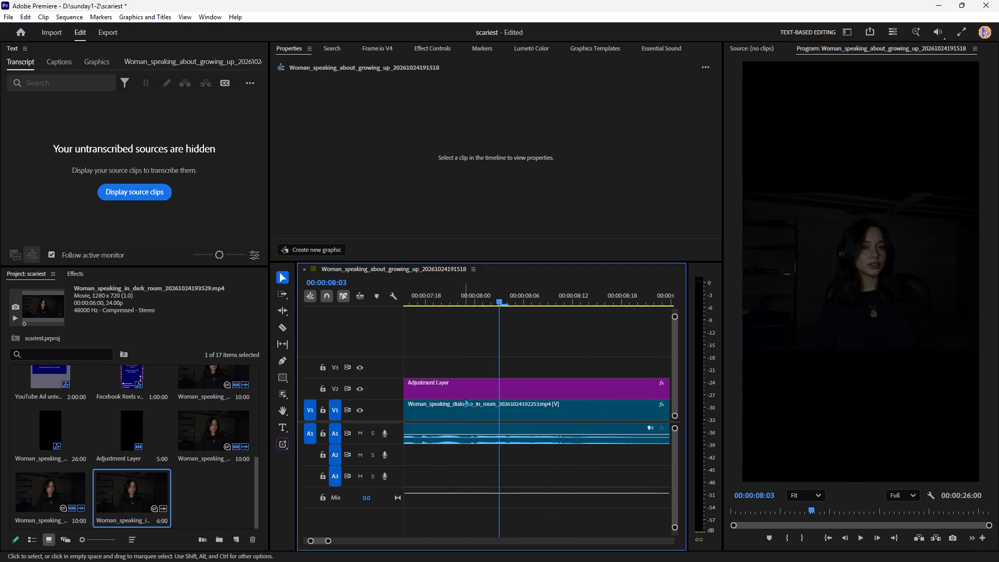
scroll(467, 403, "up", 9)
left_click_drag(488, 414, 519, 417)
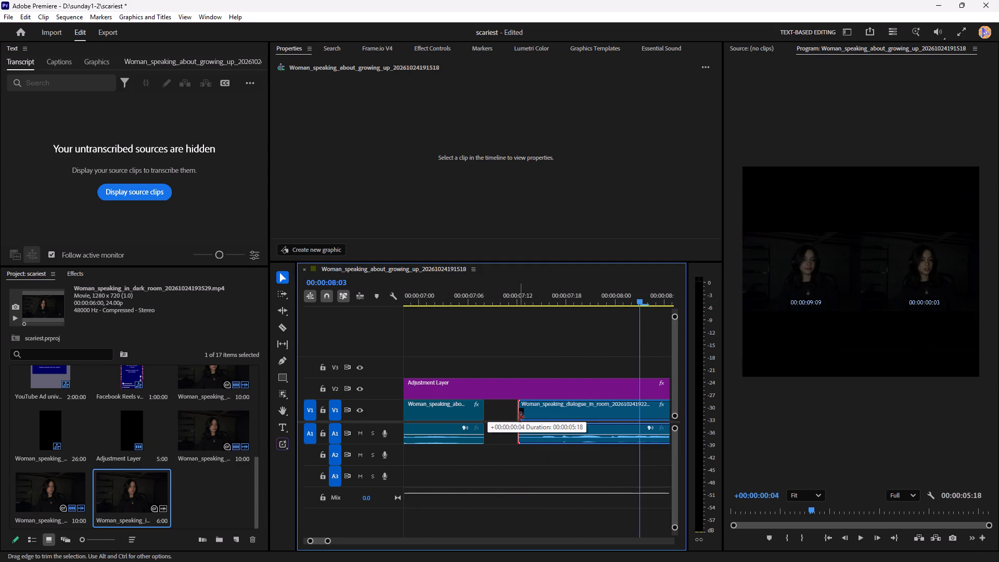
left_click_drag(519, 417, 526, 417)
left_click(507, 419)
key("Delete")
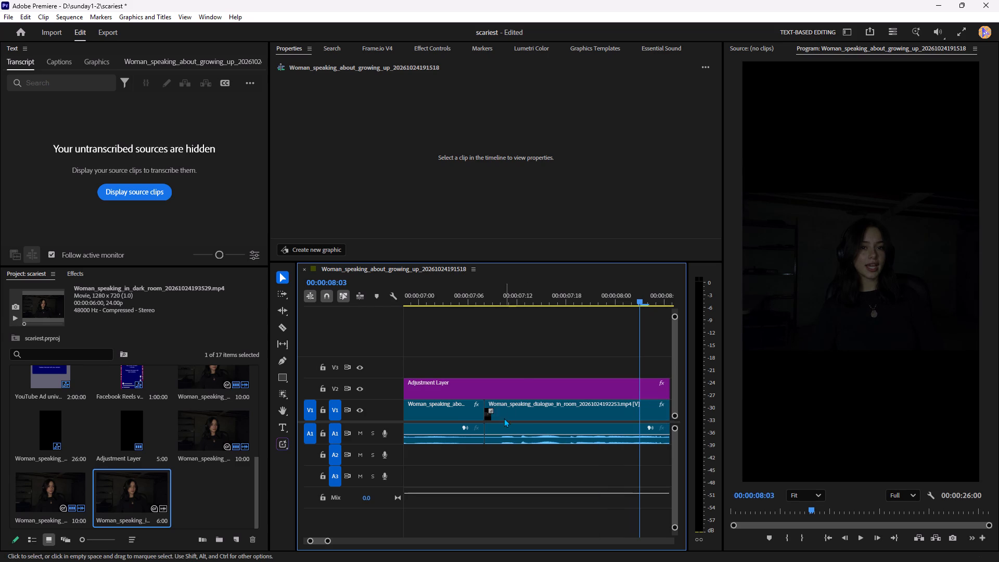
Replay from around 00:00:07:00 across the join into the dialogue-in-room clip to check the transition and locate the next pause.
left_click_drag(330, 539, 339, 539)
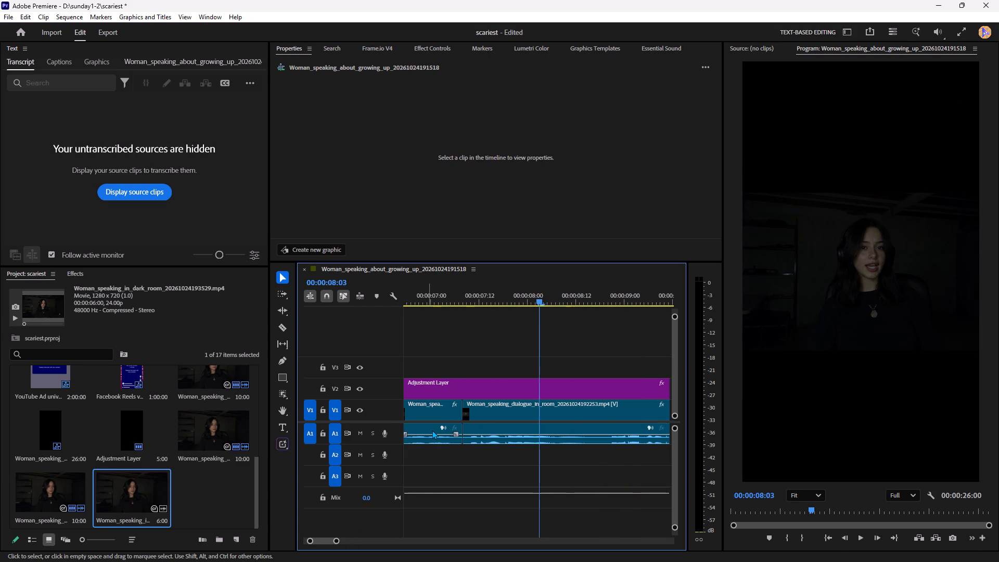
left_click(430, 302)
key("space")
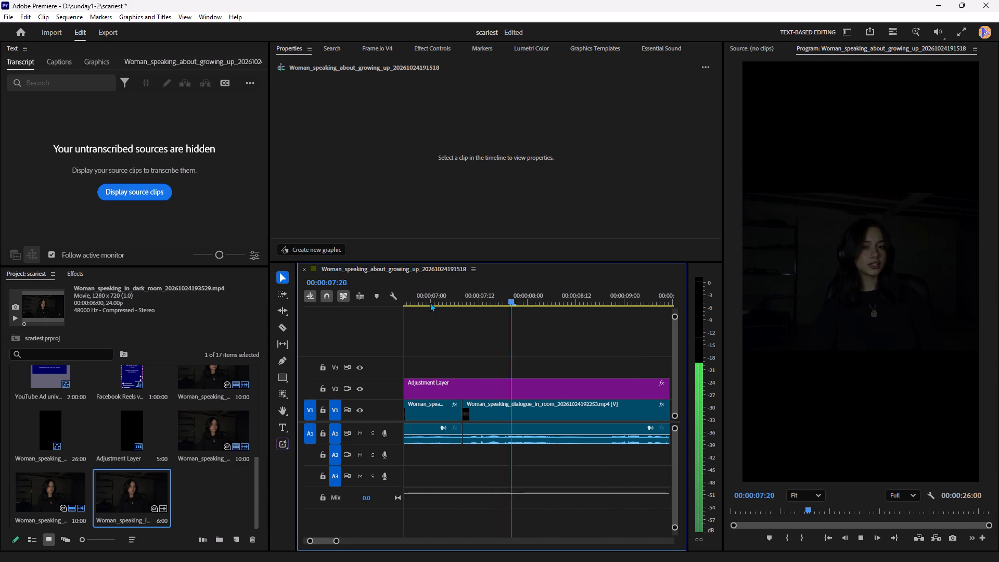
key("space")
key("space")
key("space")
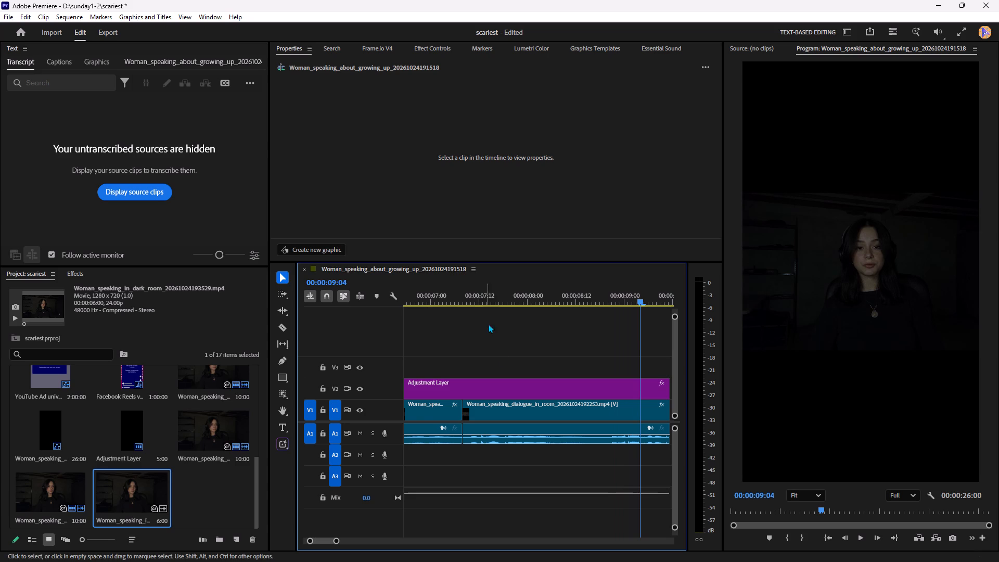
left_click(455, 300)
key("space")
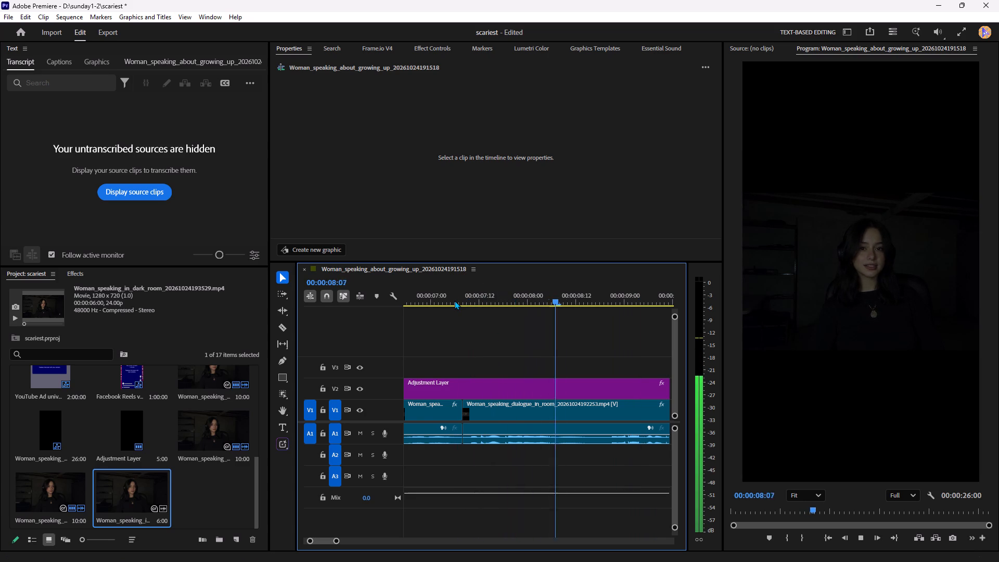
key("space")
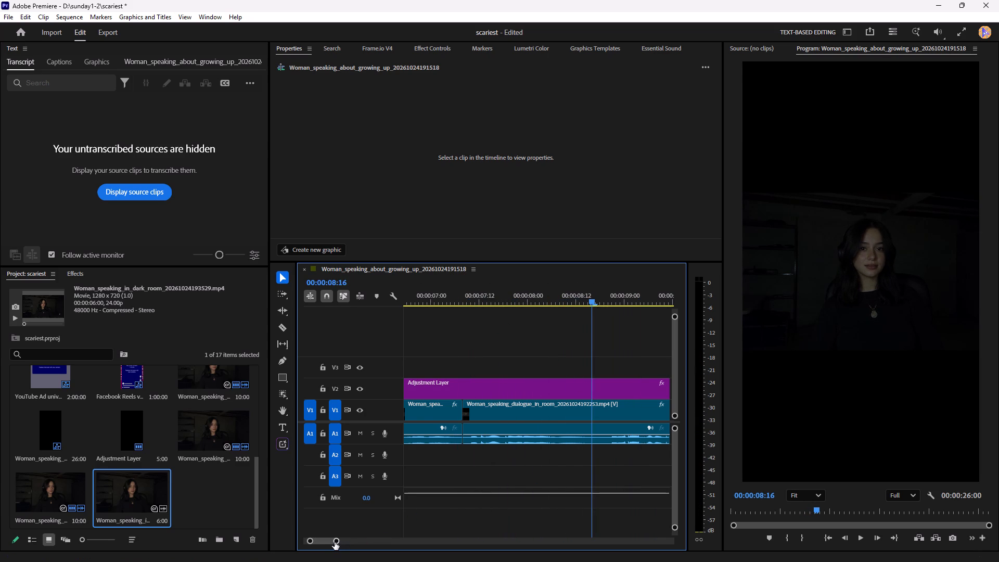
Split the dialogue-in-room clip at 00:00:08:15 and 00:00:08:20, and delete that section with its gap.
left_click_drag(335, 542, 324, 547)
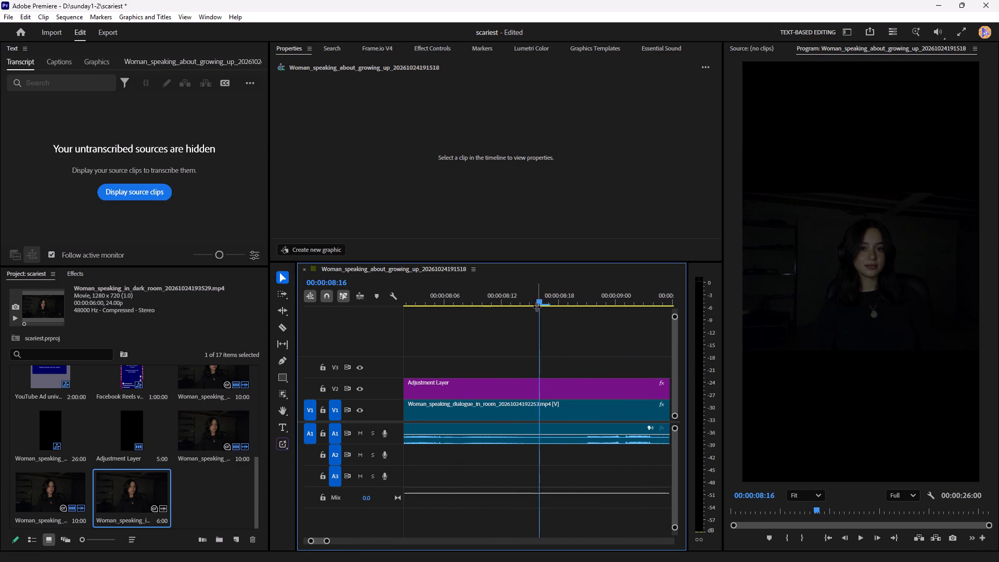
left_click(532, 303)
left_click(547, 418)
left_click(530, 435)
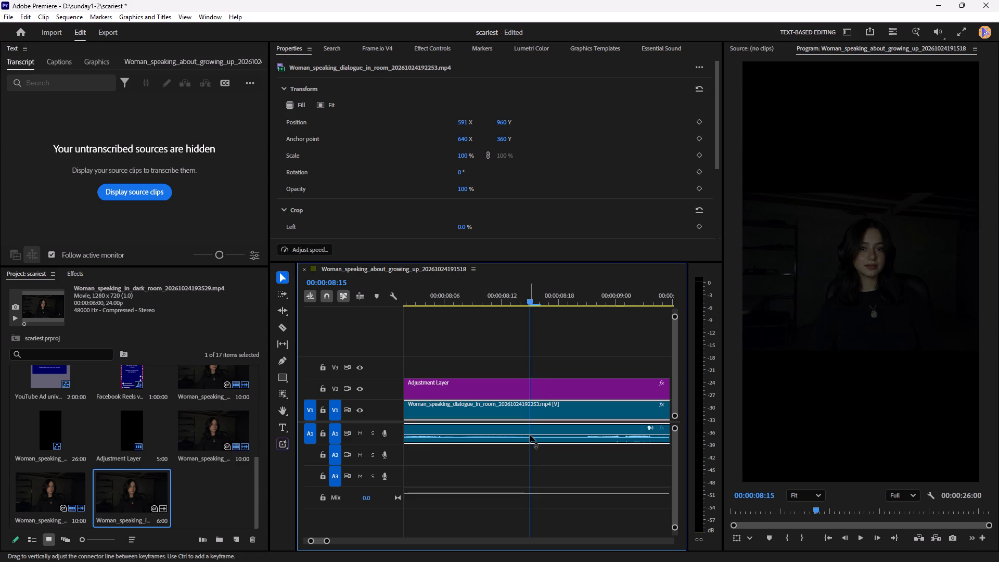
key("ctrl+k")
left_click(573, 300)
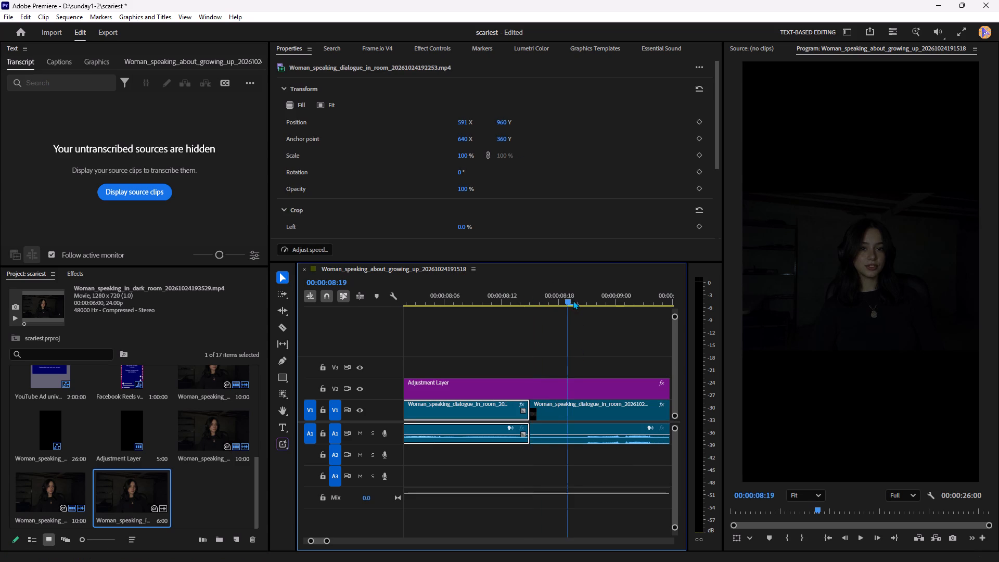
left_click(578, 305)
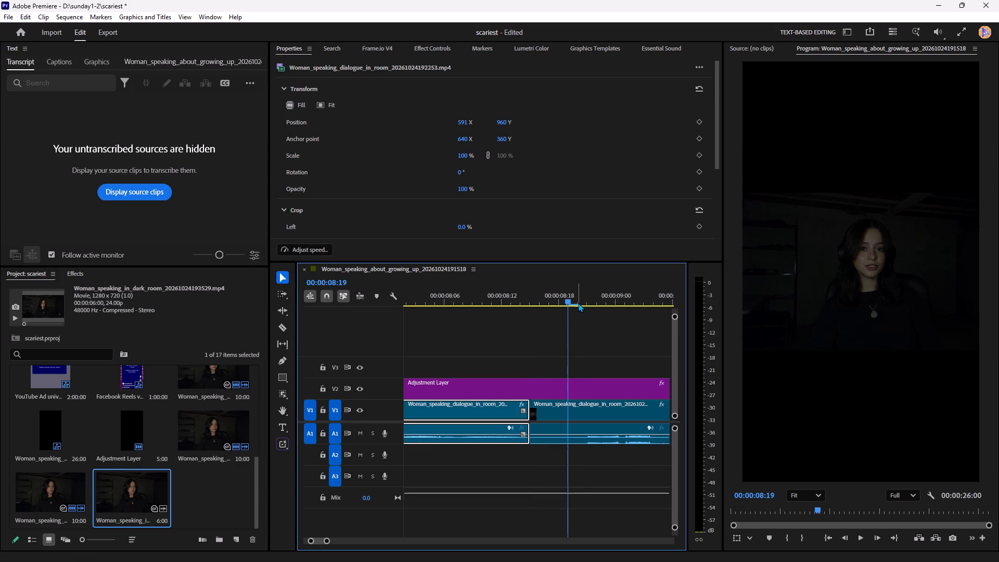
left_click(579, 302)
left_click(594, 405)
key("ctrl+k")
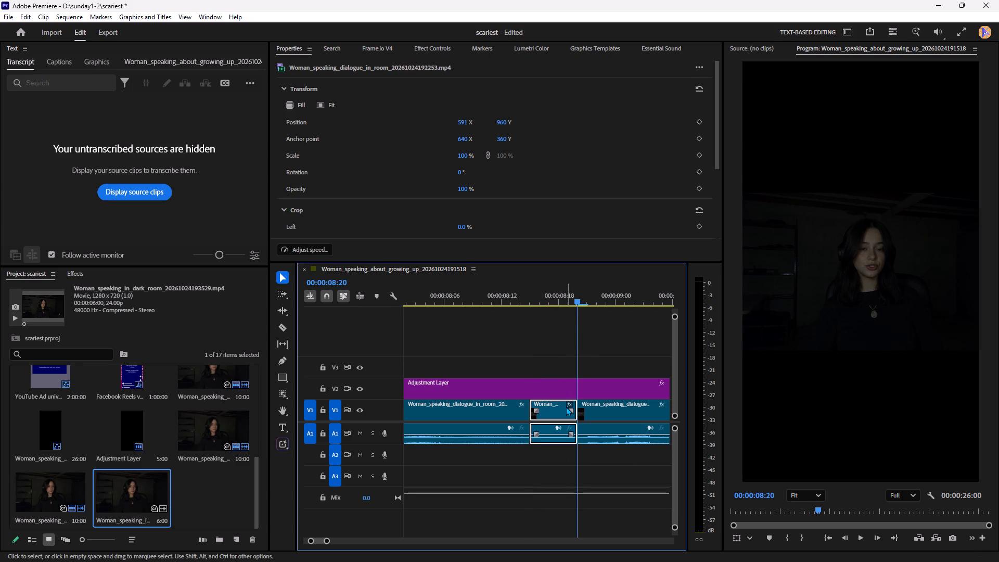
key("Delete")
left_click(550, 411)
key("Delete")
key("Delete")
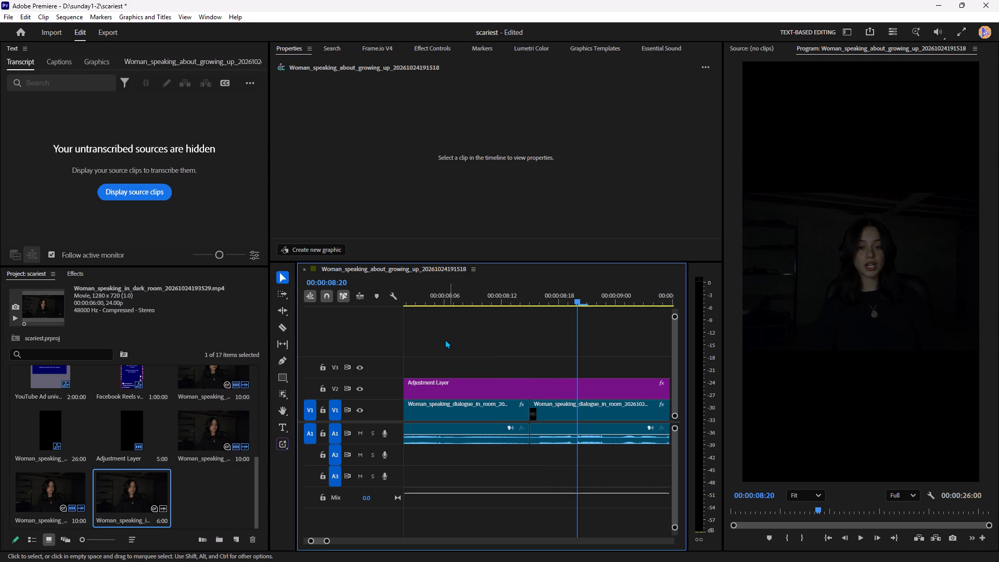
Preview the cut at 00:00:08:15, split the following clip at 00:00:09:18 and 00:00:10:01, and delete that section with its gap.
left_click(429, 307)
left_click(429, 305)
left_click(431, 301)
key("space")
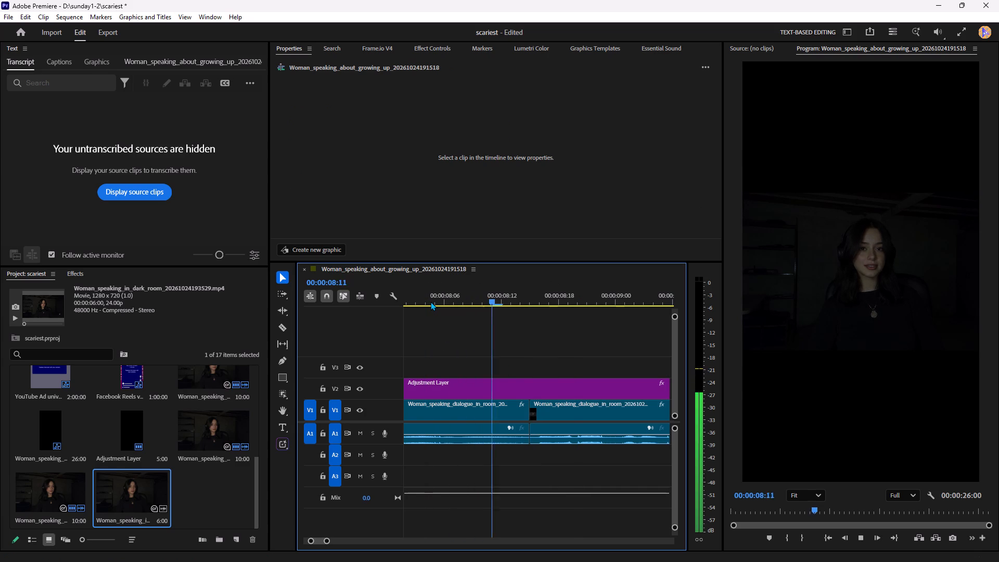
key("space")
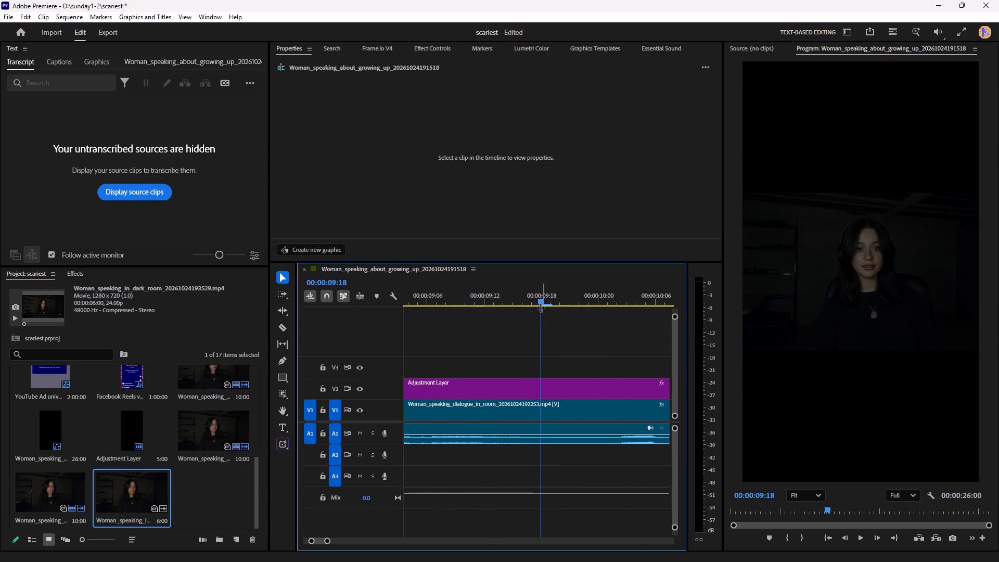
left_click(556, 431)
key("ctrl+k")
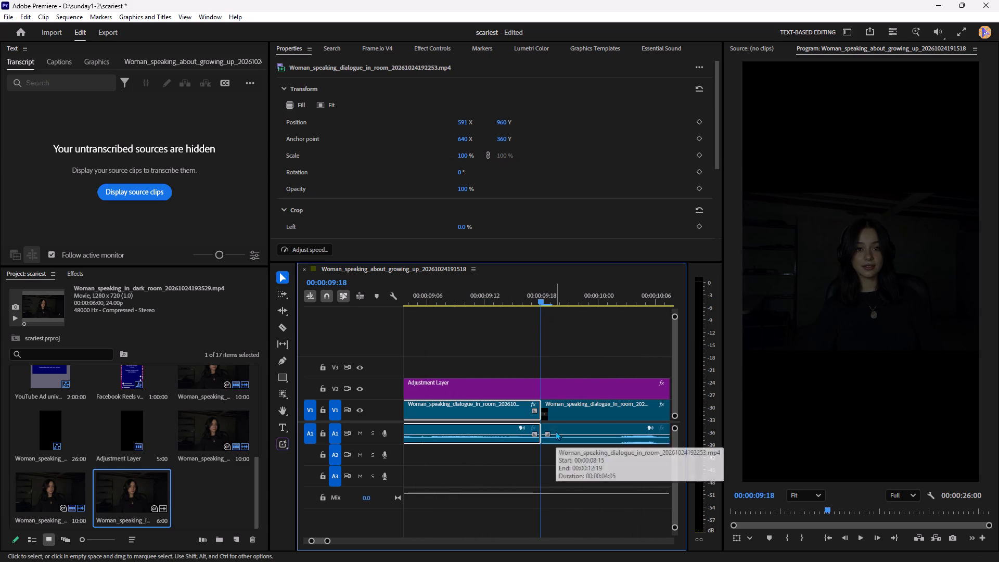
left_click(611, 302)
left_click(599, 422)
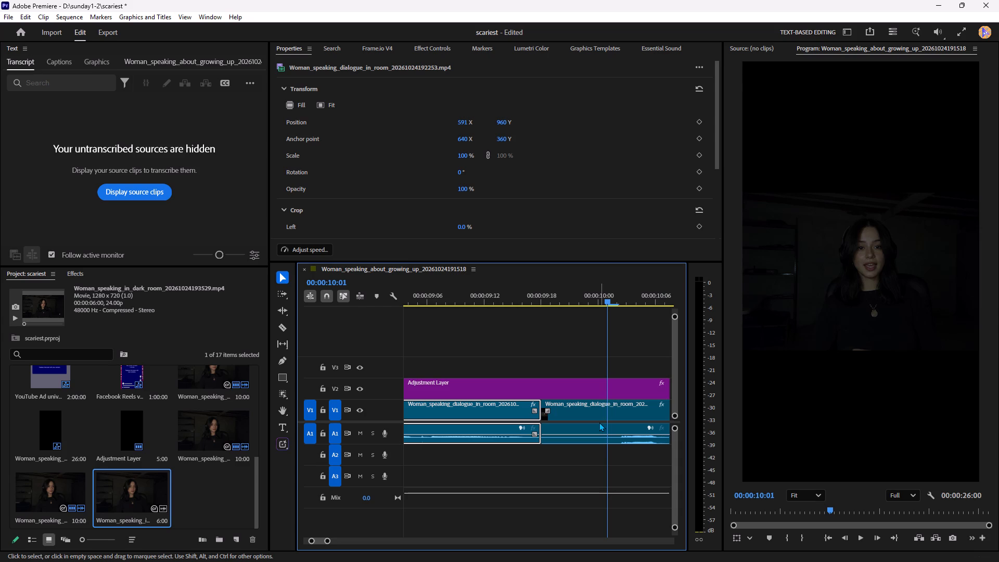
key("ctrl+k")
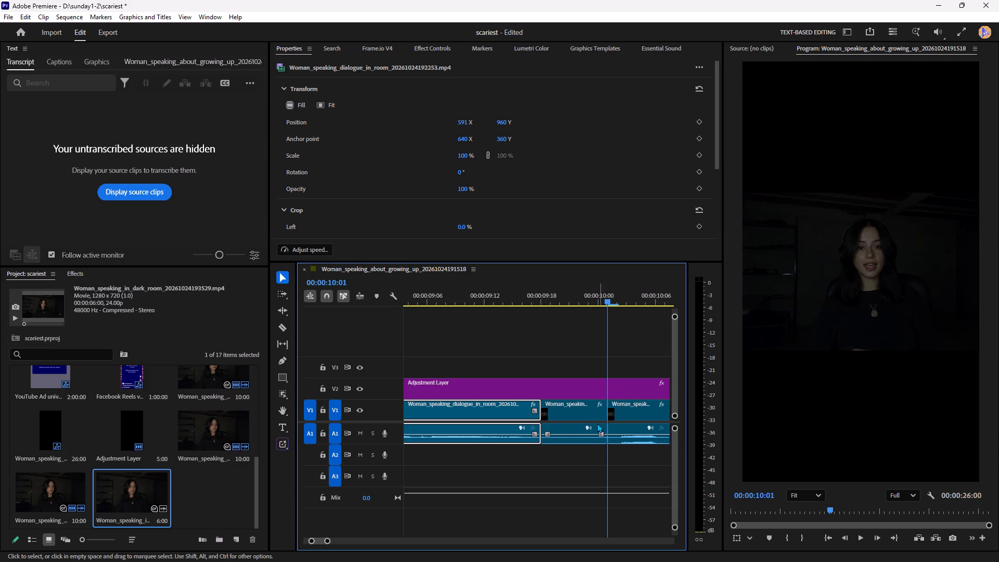
left_click(579, 406)
key("Delete")
left_click(577, 409)
key("Delete")
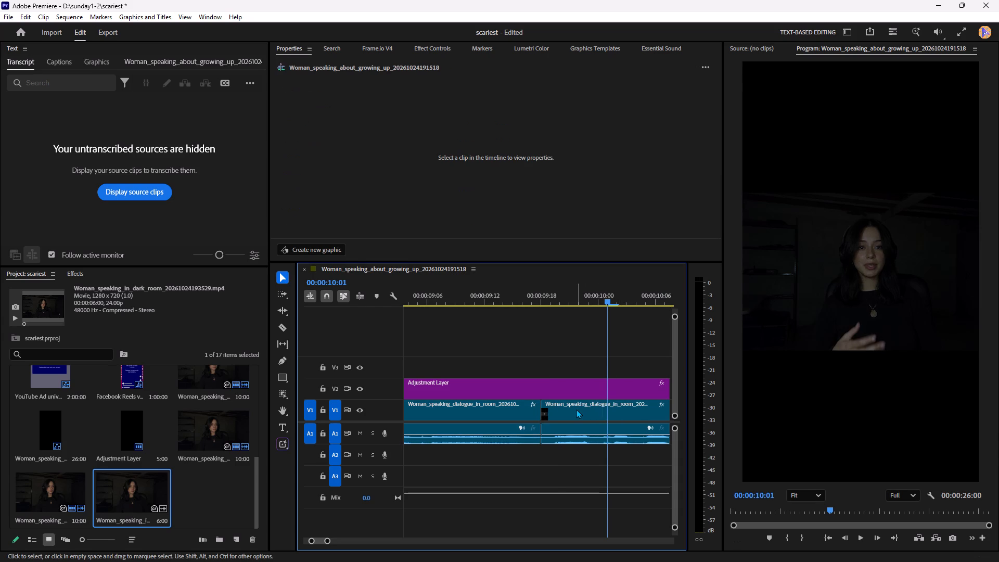
Preview on past the cut at 00:00:09:18, trim that following dialogue clip's end back to about 00:00:12:09, and delete the gap.
scroll(577, 412, "up", 1)
left_click(496, 297)
key("space")
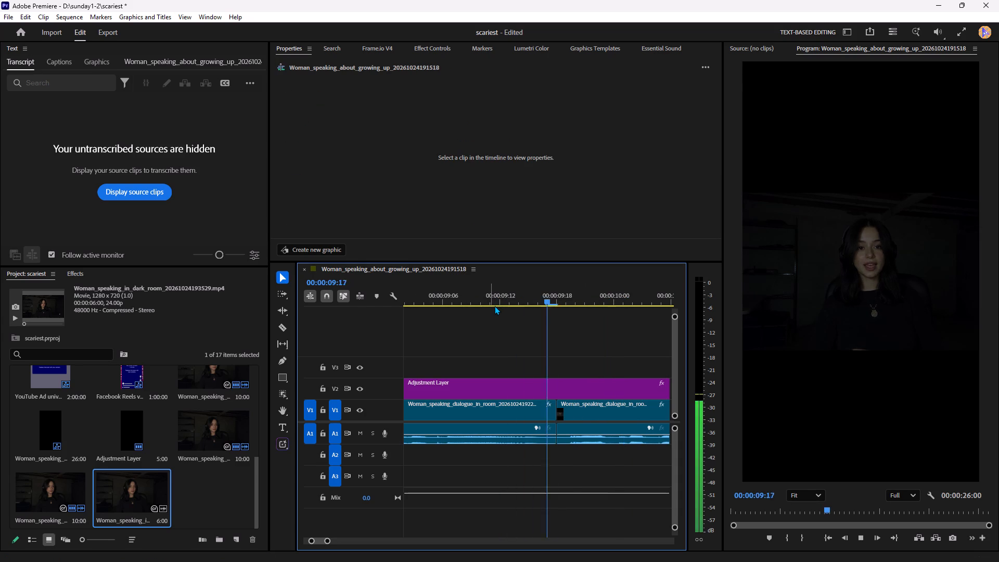
key("space")
key("space")
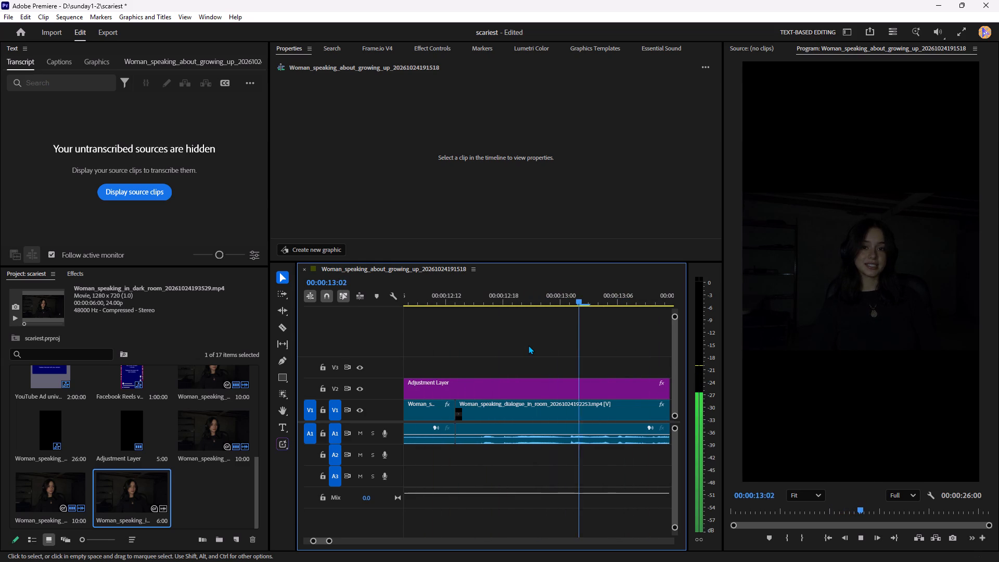
key("space")
scroll(514, 436, "up", 3)
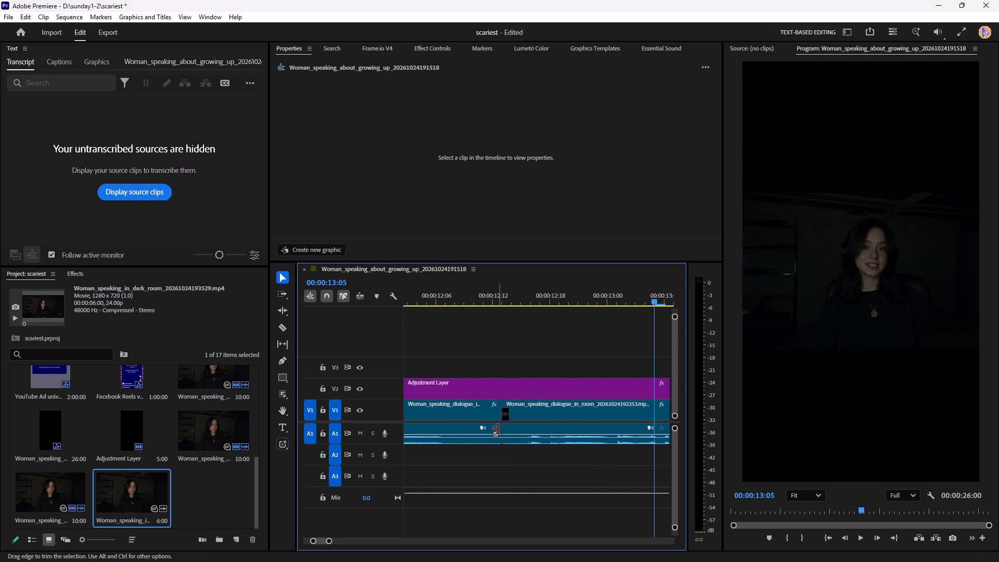
left_click_drag(498, 429, 458, 435)
left_click(484, 437)
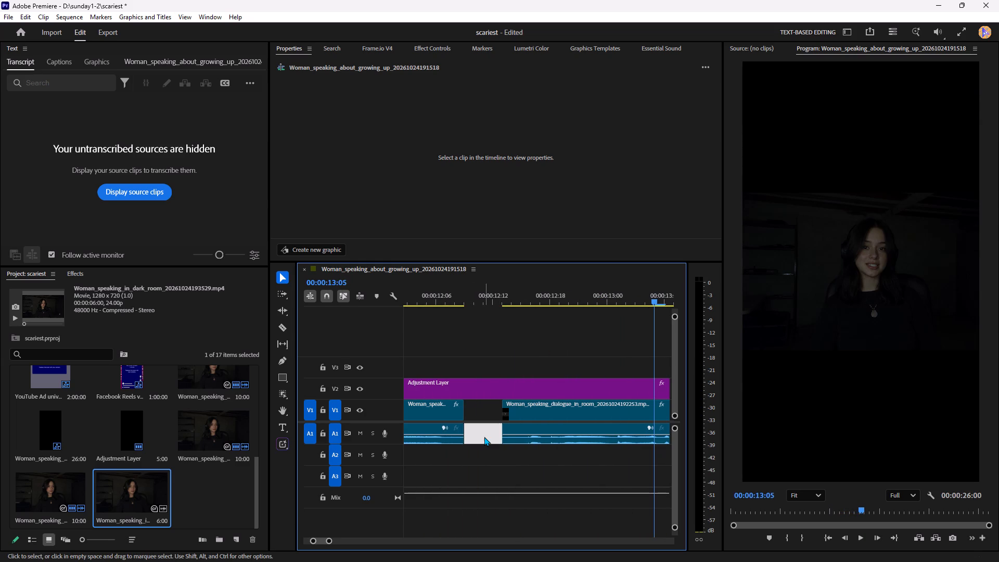
key("Delete")
Play through to the end of the footage, split the adjustment layer at 00:00:22:11, and delete its excess beyond the last clip.
left_click(428, 302)
key("space")
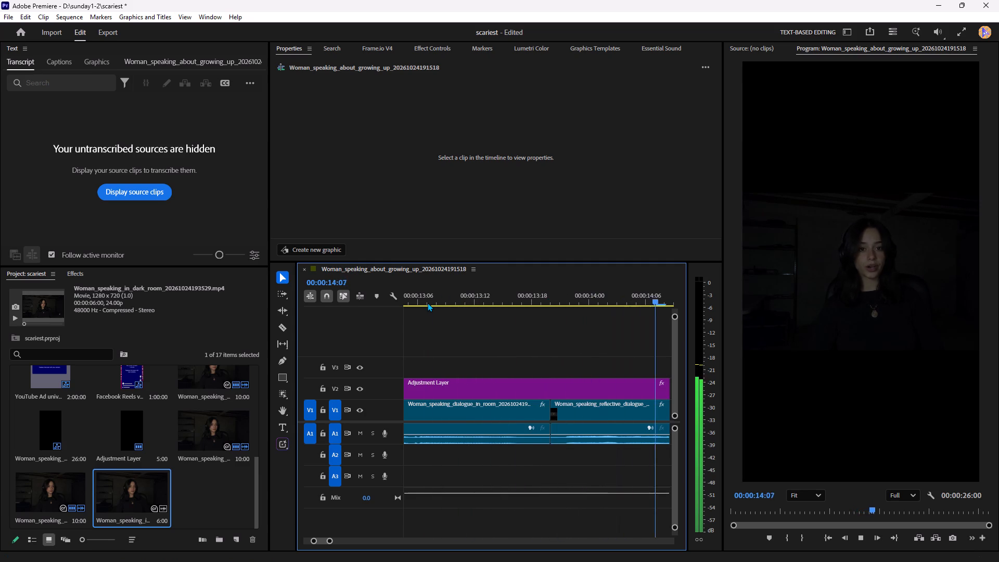
key("space")
key("space")
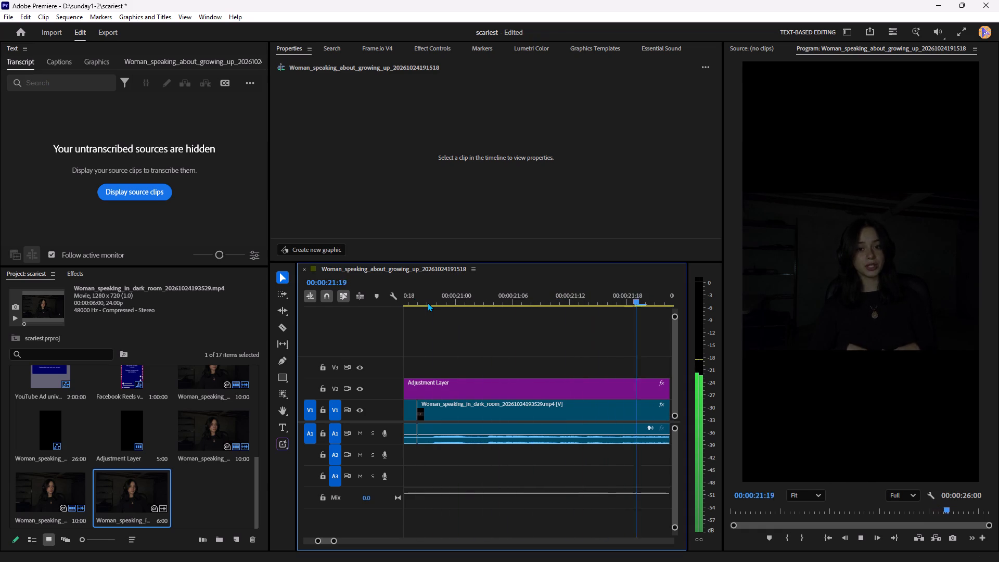
key("space")
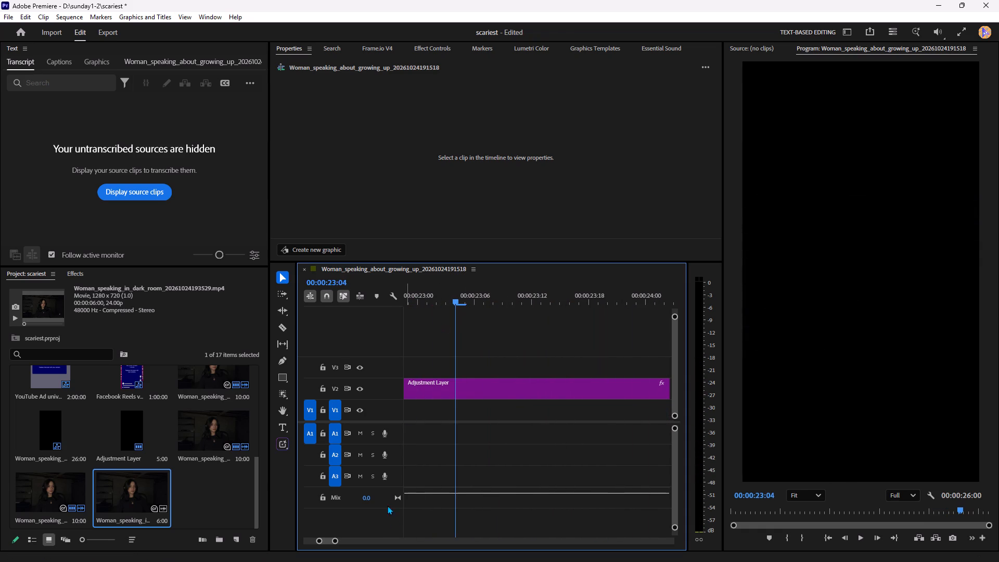
scroll(463, 518, "up", 12)
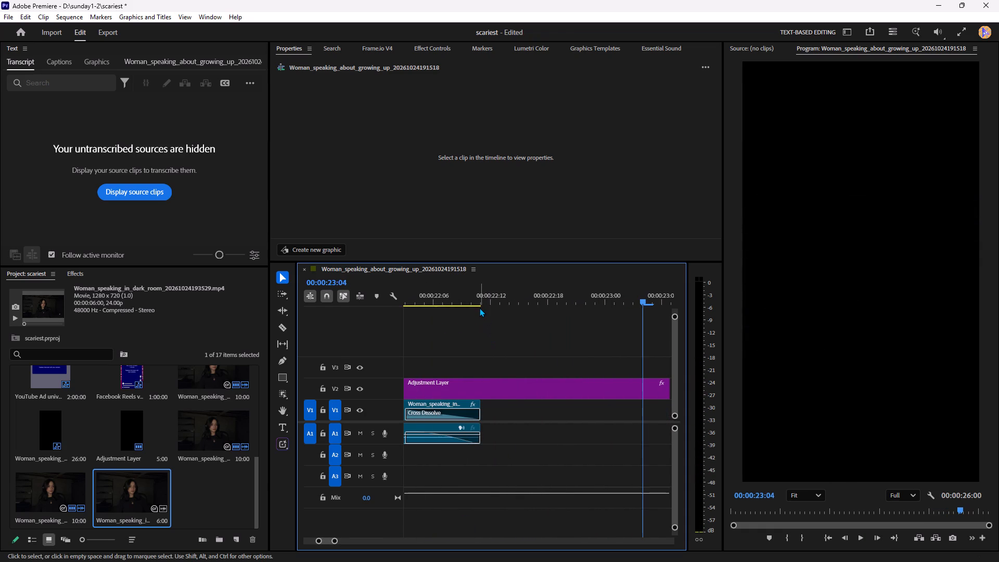
left_click(481, 304)
left_click(506, 398)
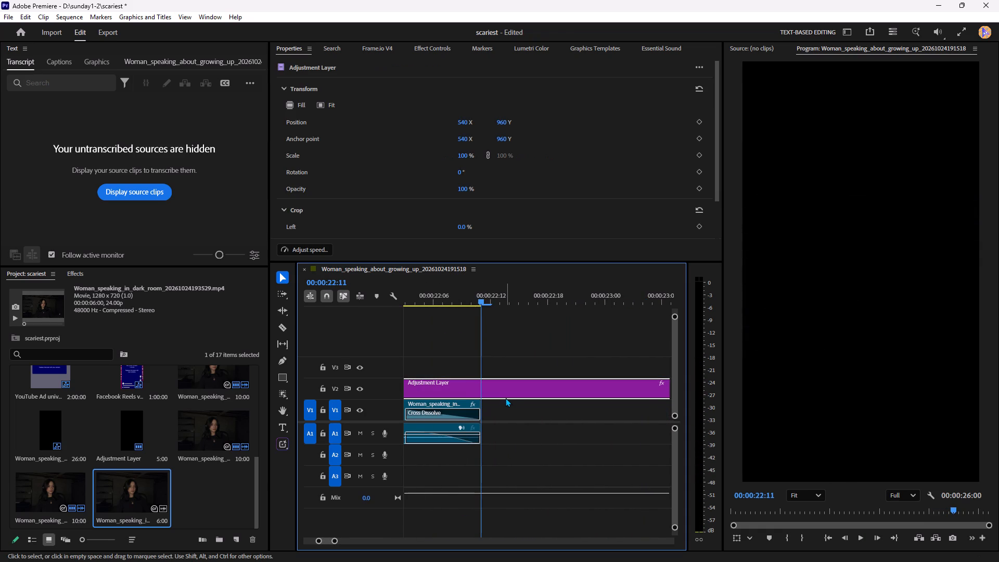
key("ctrl+k")
left_click(517, 390)
key("Delete")
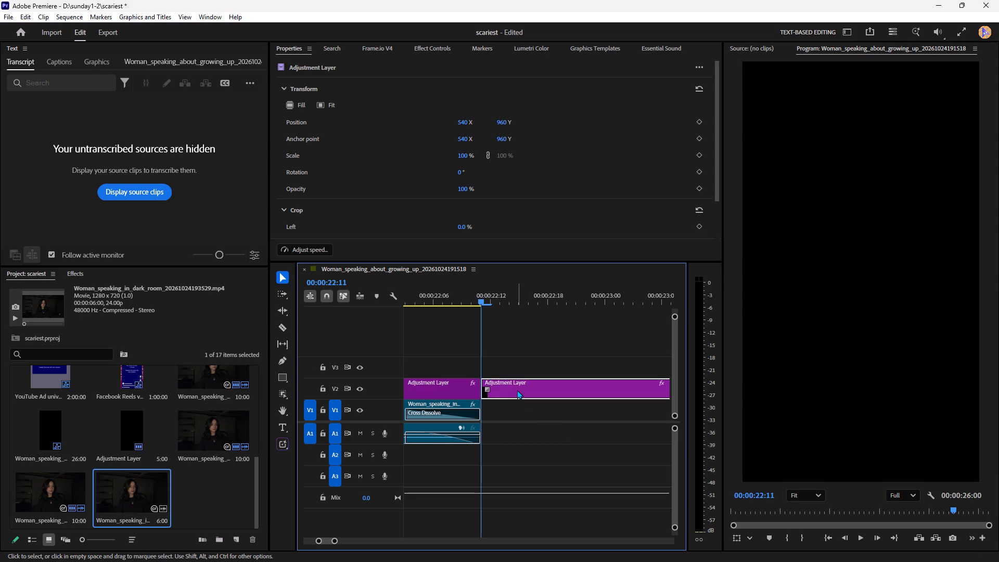
Preview the tightened sequence from its beginning.
left_click_drag(325, 539, 311, 540)
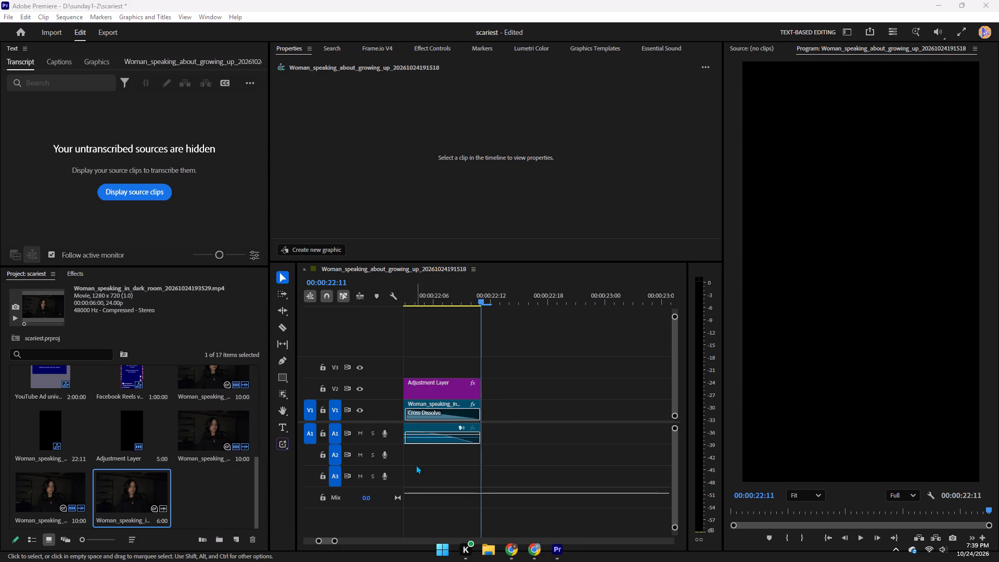
left_click(441, 465)
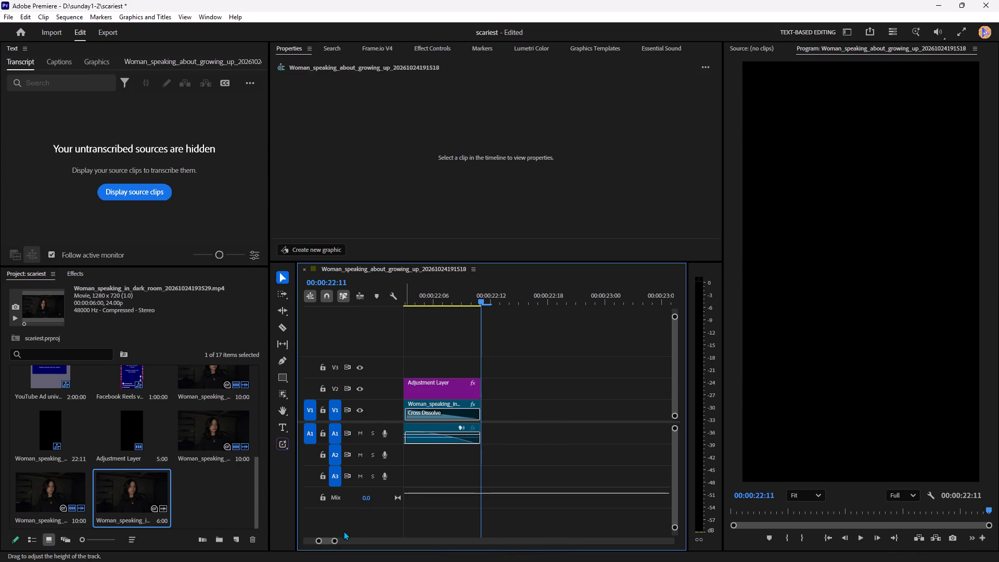
left_click_drag(336, 540, 403, 540)
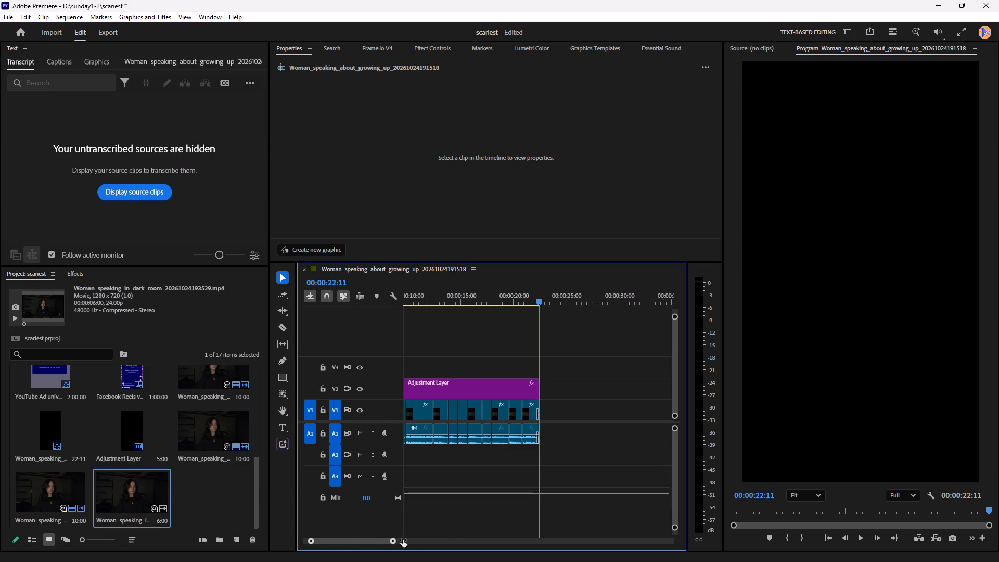
left_click_drag(403, 540, 438, 545)
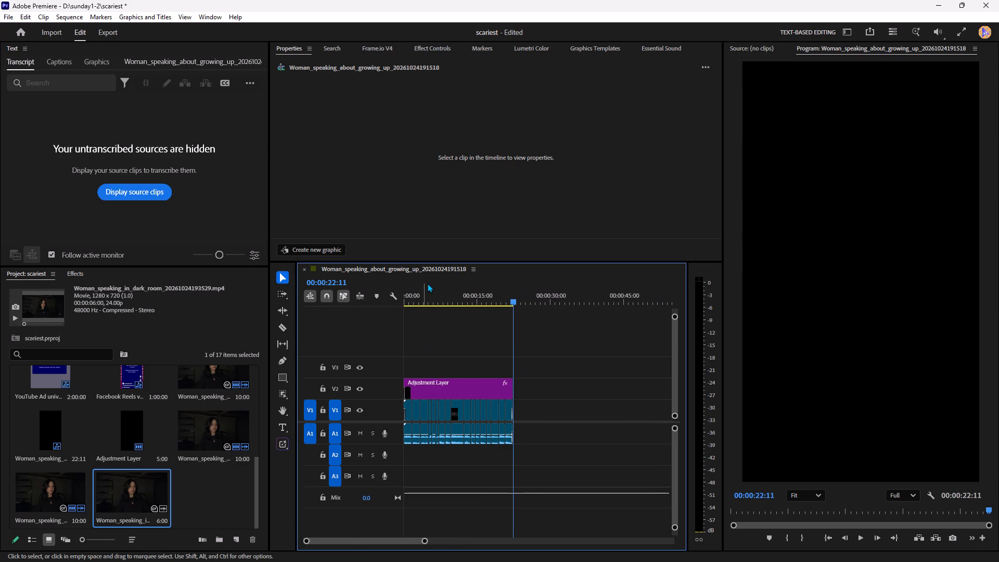
left_click_drag(425, 298, 357, 311)
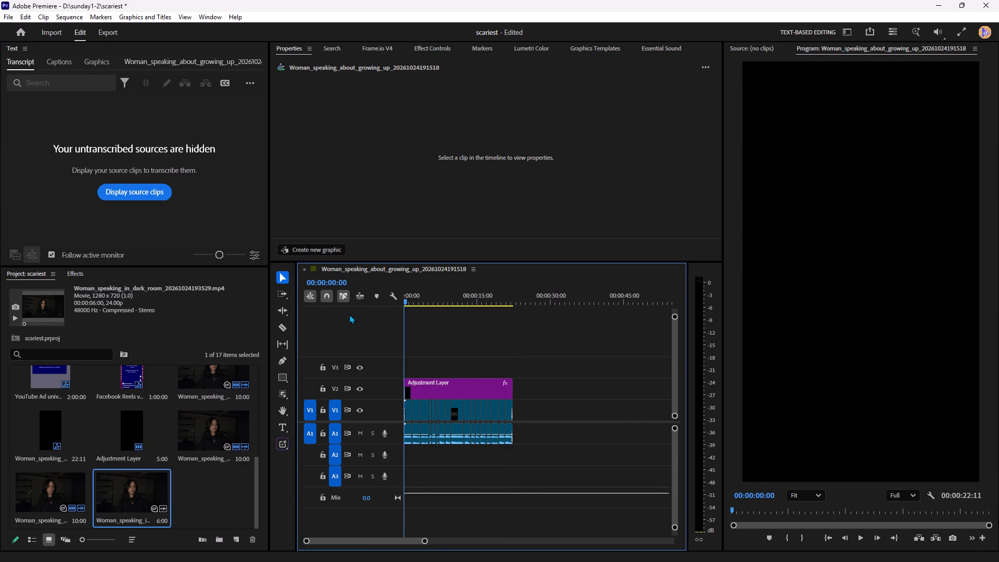
left_click(865, 539)
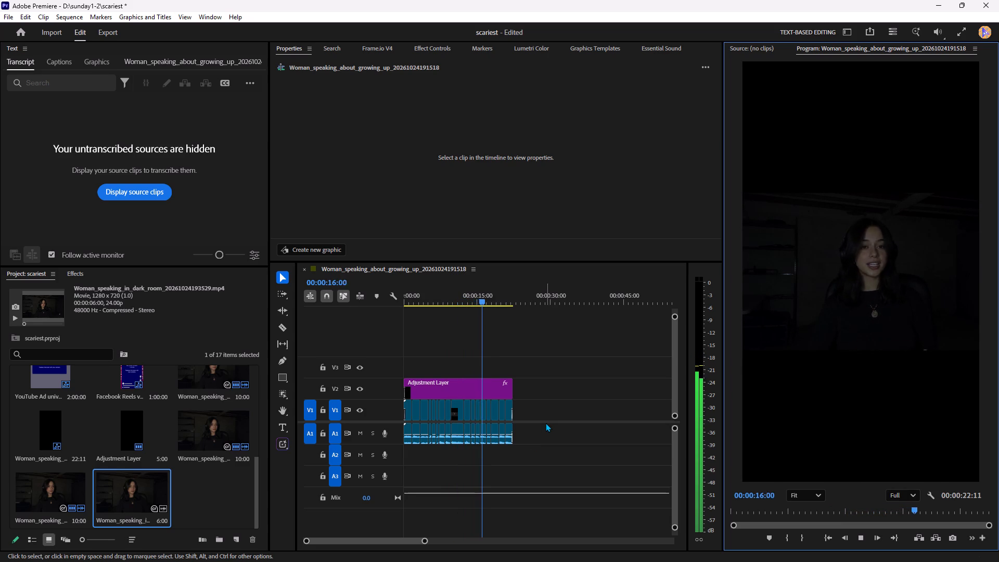
Export only the sequence's audio in H.264 format, with video export turned off and the file named oneday.
key("ctrl+m")
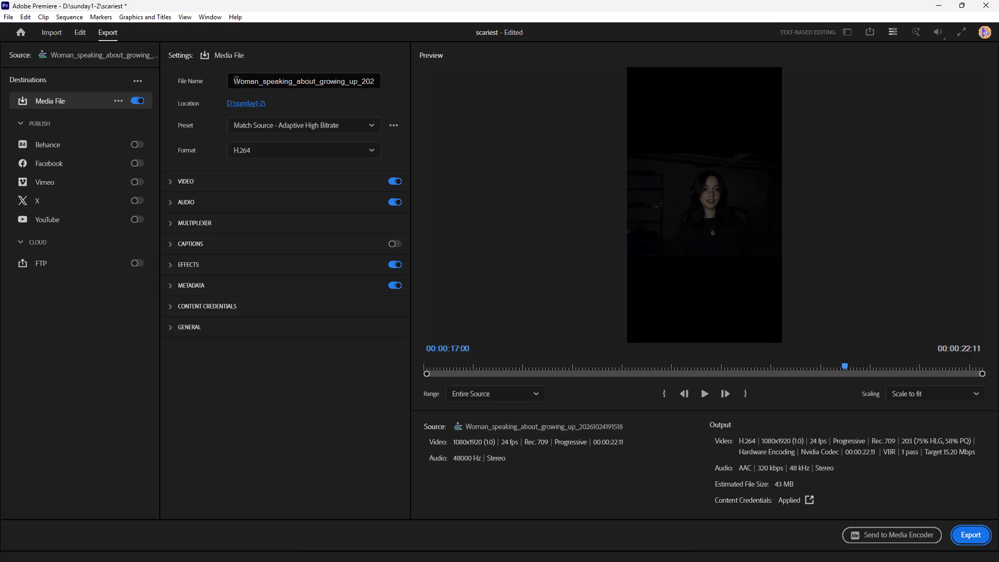
left_click_drag(236, 81, 357, 98)
type("oneday")
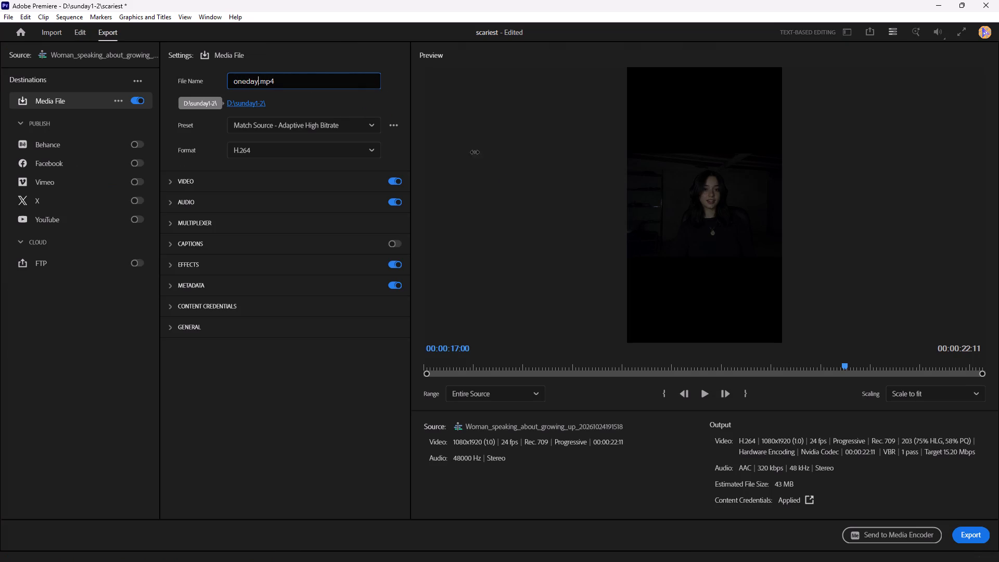
left_click(396, 183)
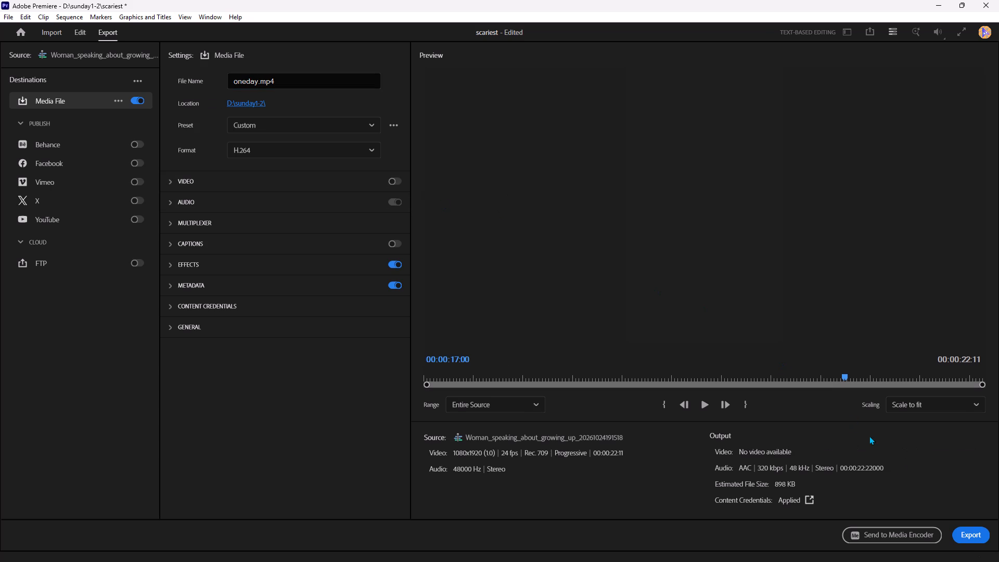
left_click(967, 538)
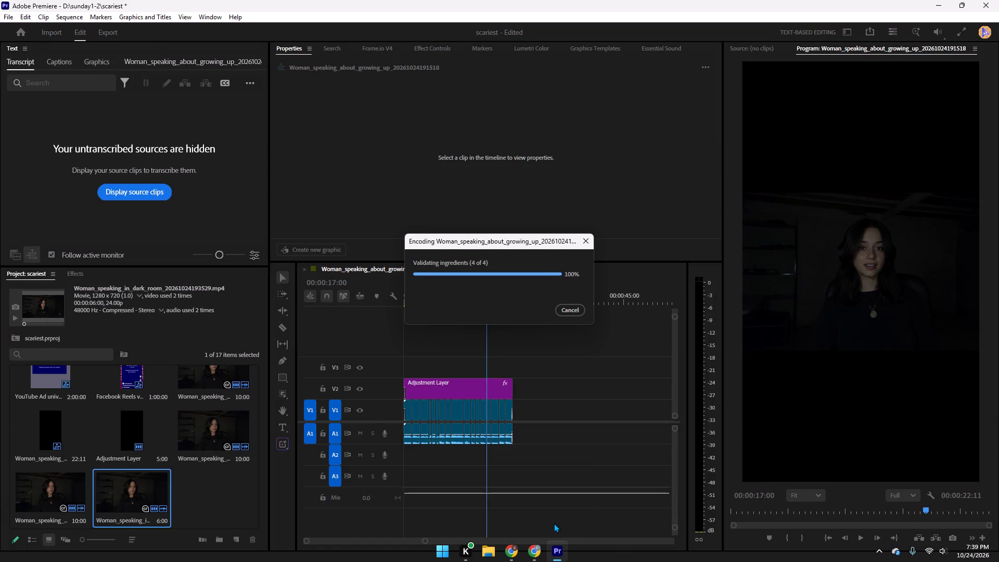
left_click(536, 546)
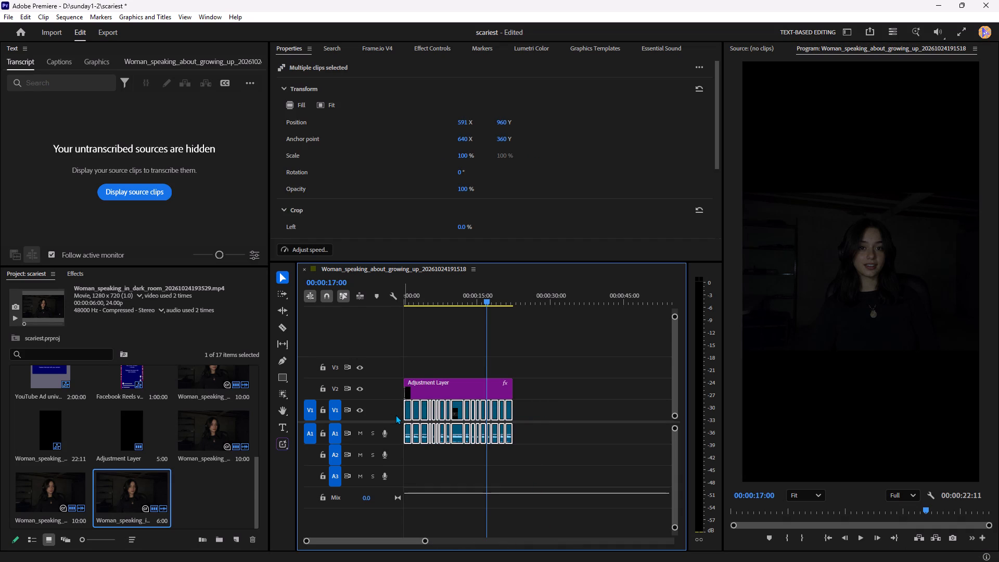
key("ctrl+l")
left_click_drag(544, 435, 390, 435)
left_click(477, 475)
Import the ElevenLabs Anvi audio file from Downloads and place it on track A2 at the start of the sequence.
key("ctrl+i")
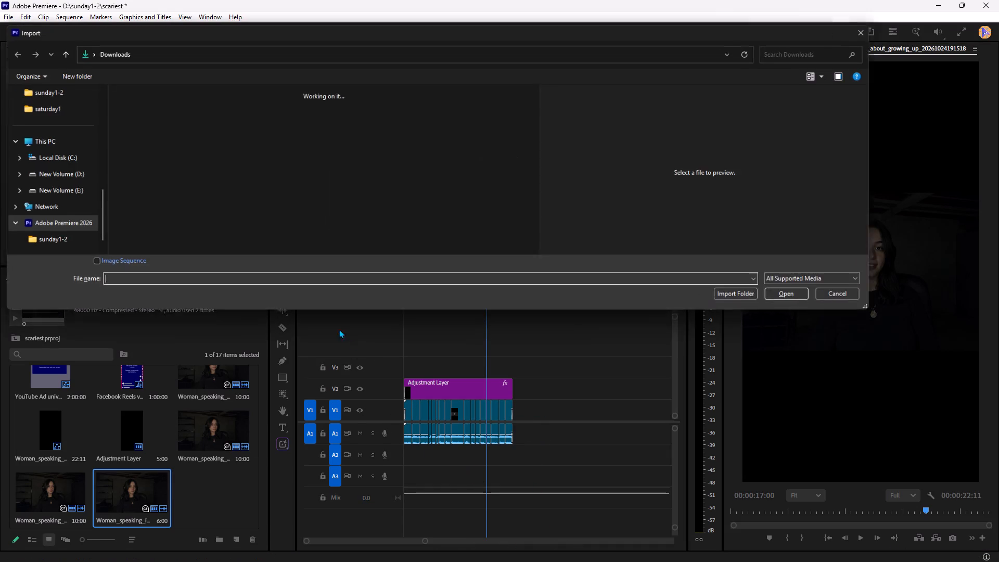
left_click(195, 107)
key("Return")
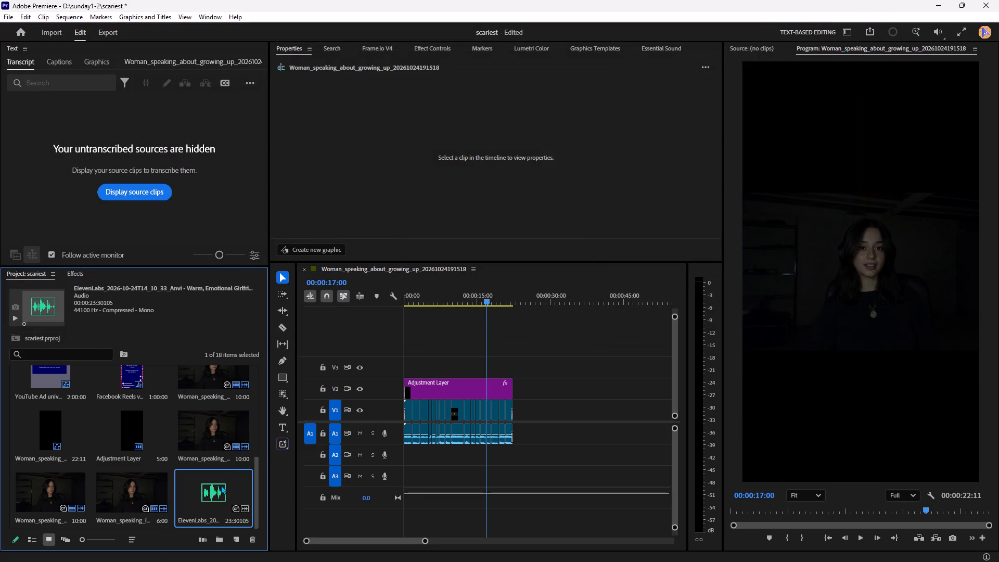
left_click_drag(212, 495, 404, 459)
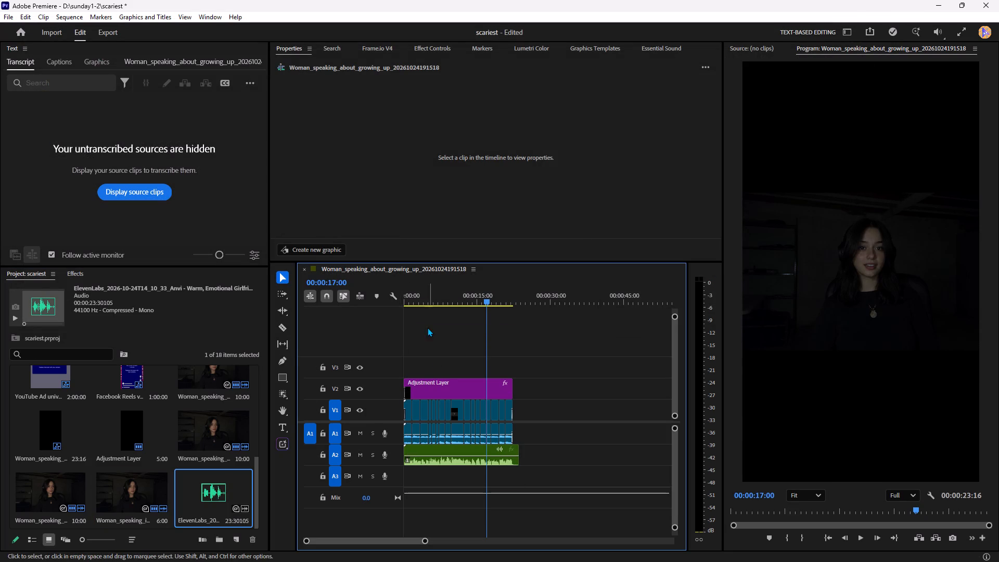
Preview the sequence from the start to check the converted voice's sync against the original audio and footage.
left_click_drag(421, 297, 345, 310)
left_click_drag(426, 541, 393, 538)
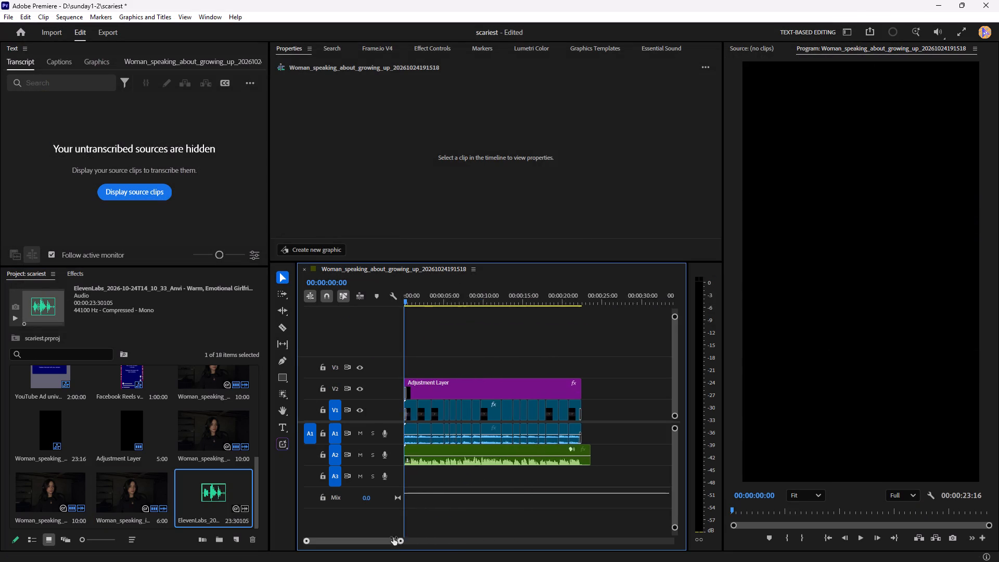
left_click_drag(393, 538, 339, 533)
key("space")
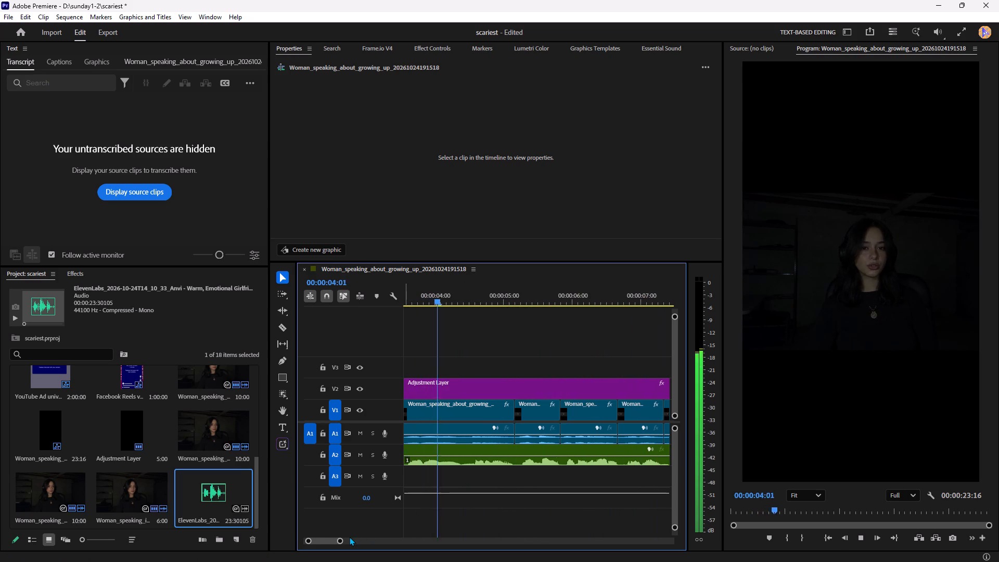
left_click_drag(340, 539, 396, 535)
key("space")
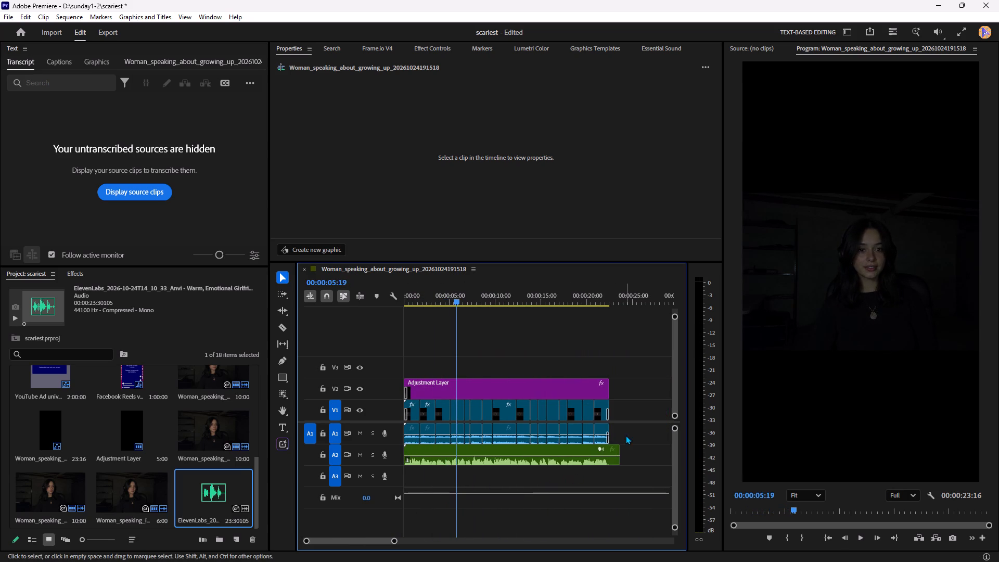
Delete all the original dialogue audio clips from track A1.
left_click_drag(626, 435, 368, 443)
key("BackSpace")
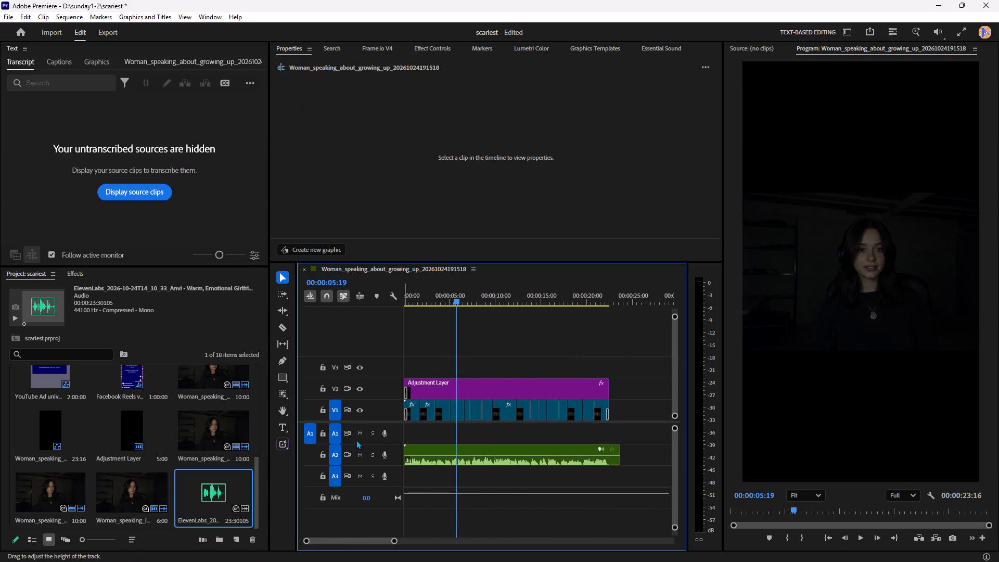
Play the sequence from the start to hear the converted voice alone.
left_click_drag(413, 297, 371, 303)
key("space")
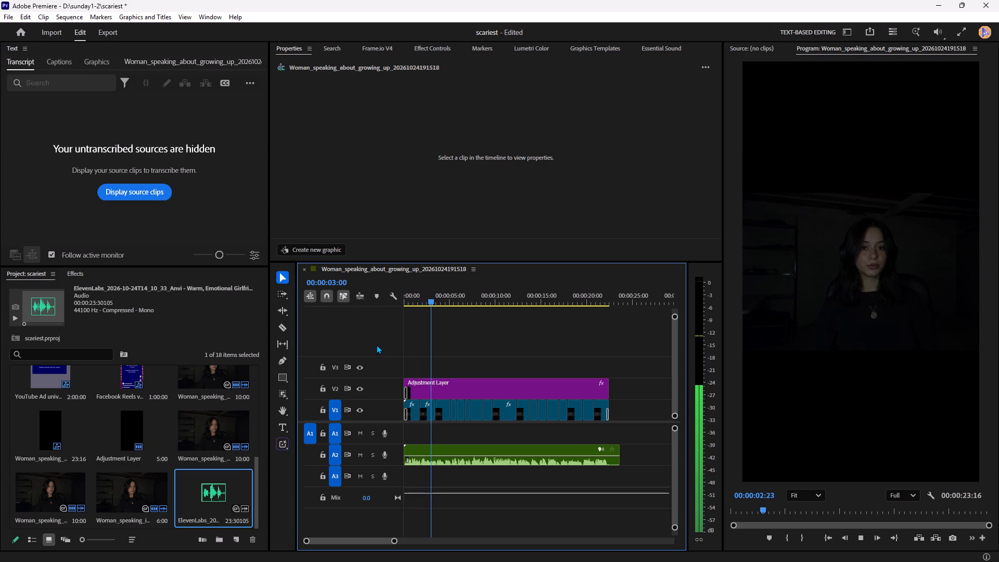
Apply the FFT Filter audio effect to the ElevenLabs voice clip on track A2 and stop playback.
left_click(74, 273)
left_click(75, 290)
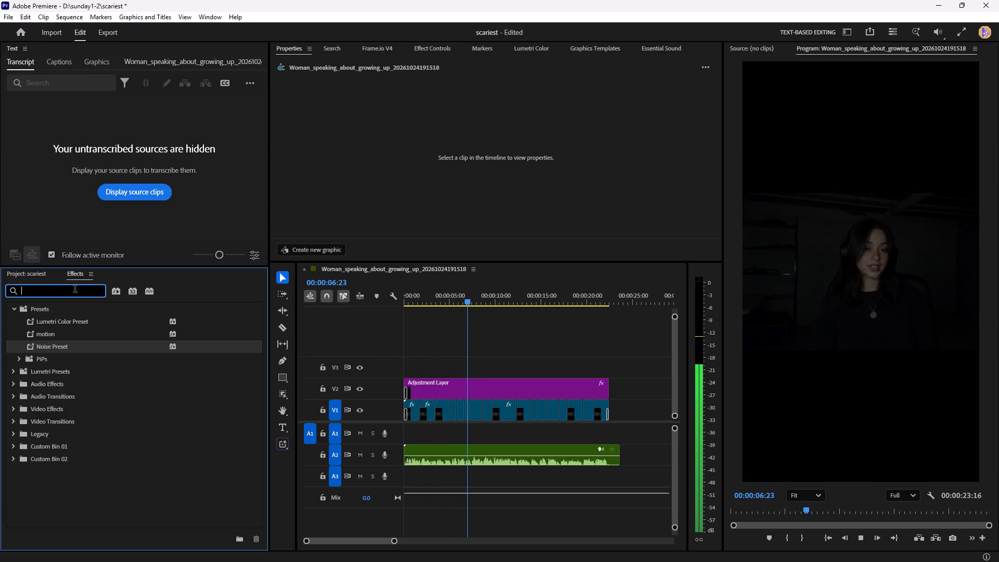
type("fft")
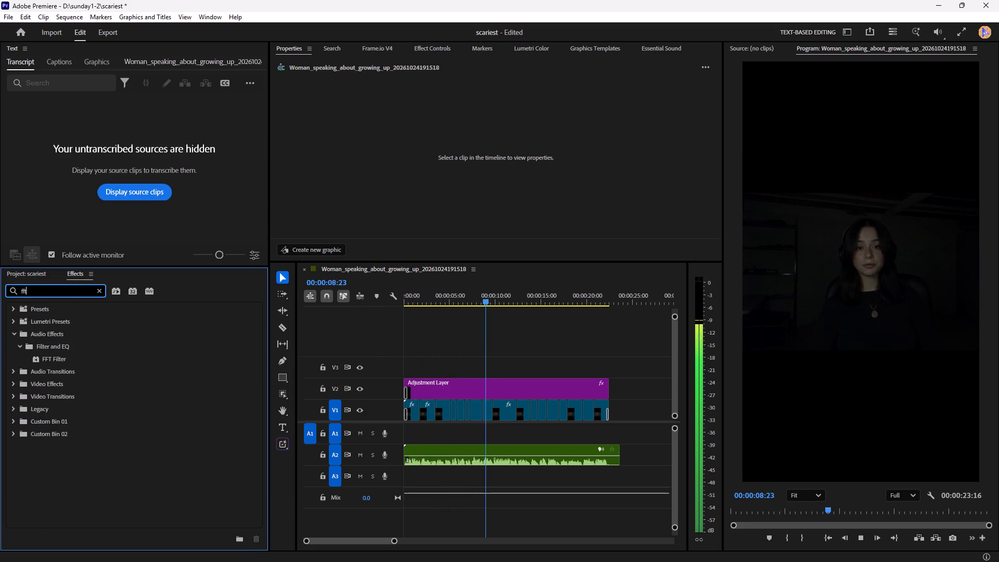
left_click_drag(57, 357, 430, 457)
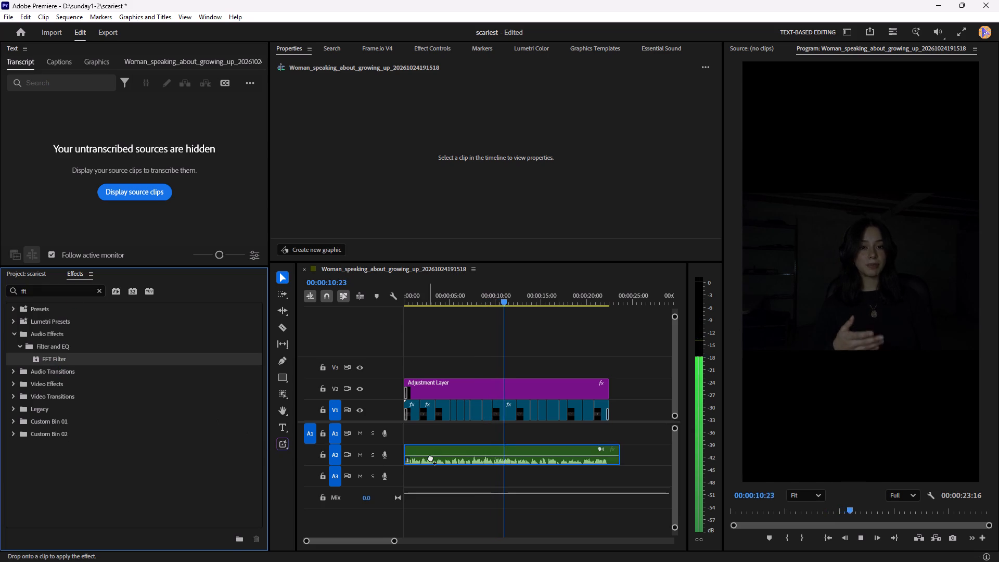
left_click_drag(430, 457, 431, 457)
key("space")
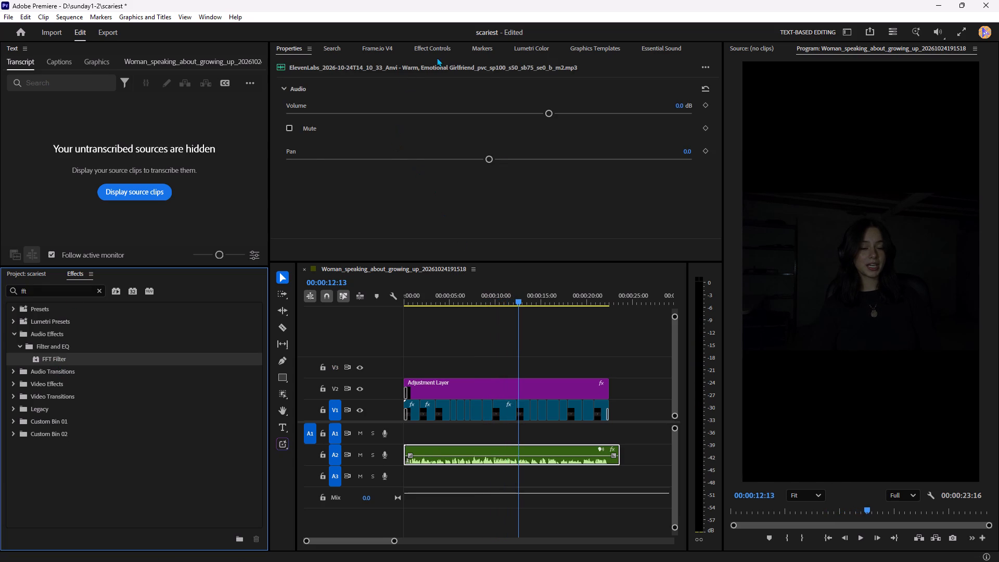
Shape the FFT Filter curve as a band-pass, flat from about 130 Hz to 3 kHz, with both ends pulled to the bottom.
left_click(436, 48)
left_click(395, 148)
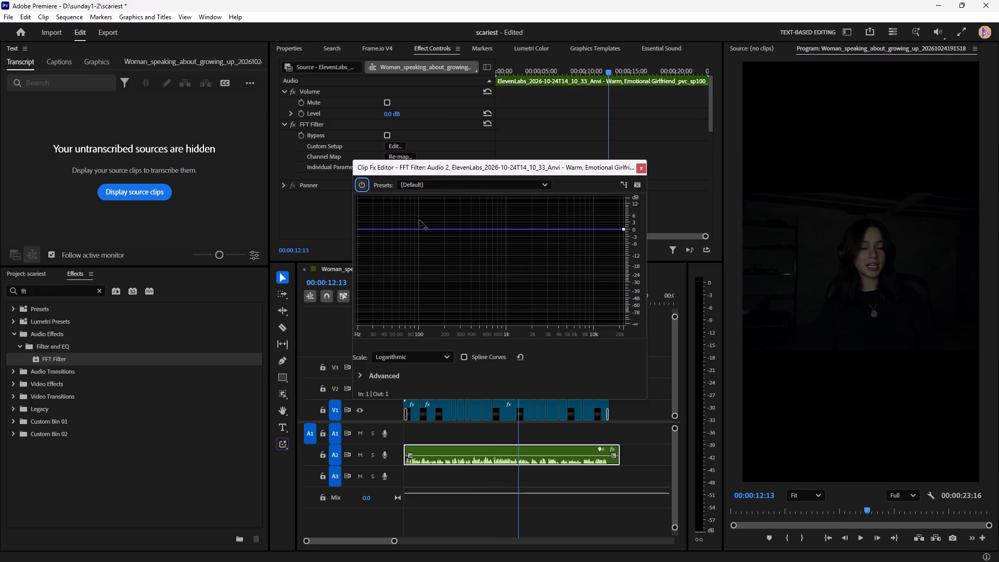
left_click(421, 185)
left_click(417, 212)
left_click(424, 185)
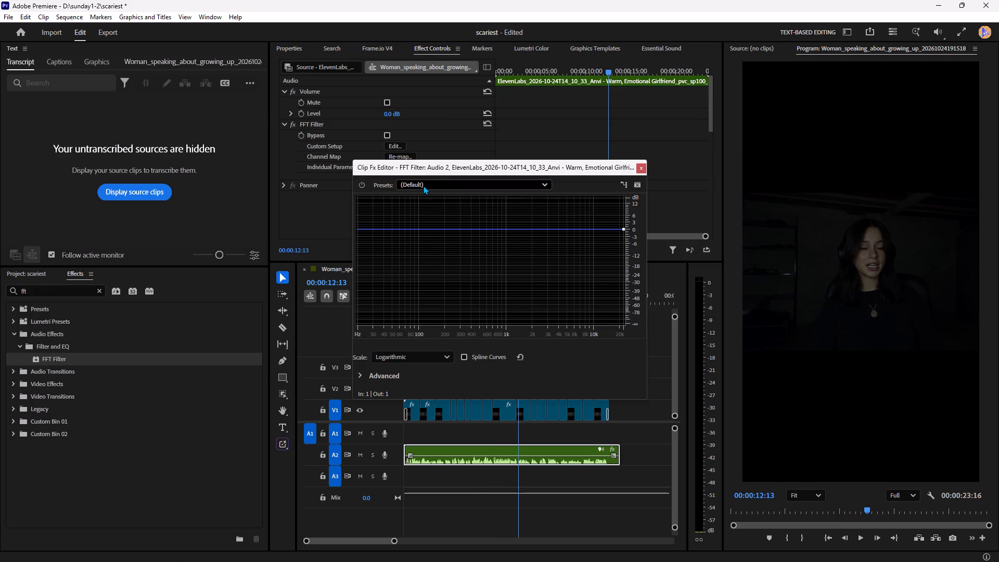
left_click(421, 197)
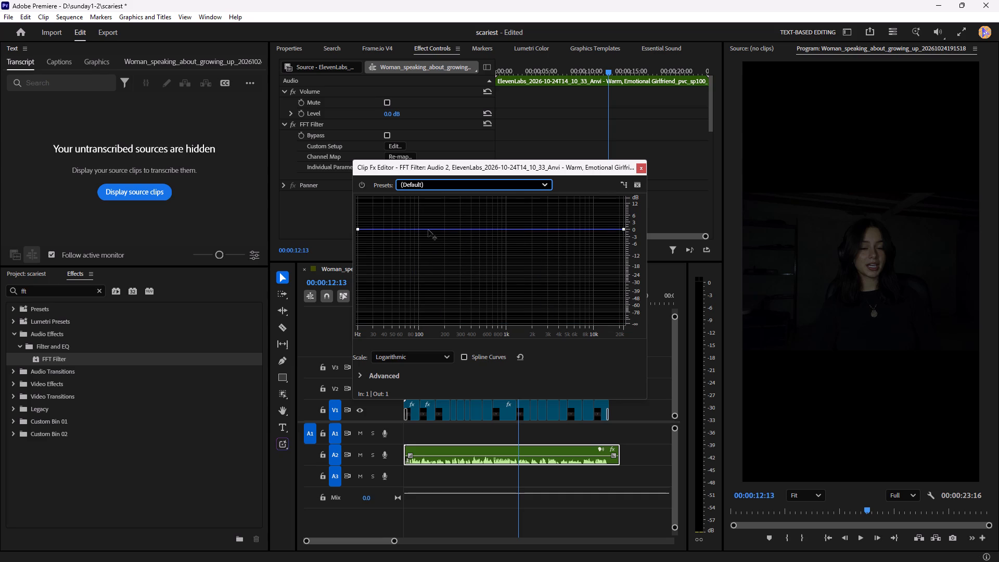
left_click(429, 231)
left_click(545, 232)
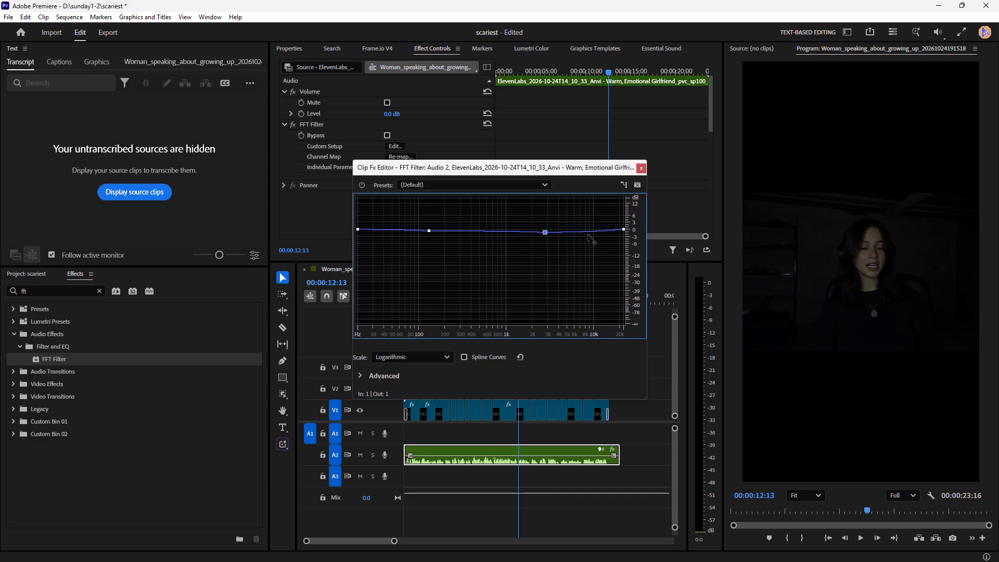
left_click(594, 233)
left_click_drag(594, 233, 562, 338)
left_click_drag(624, 229, 627, 238)
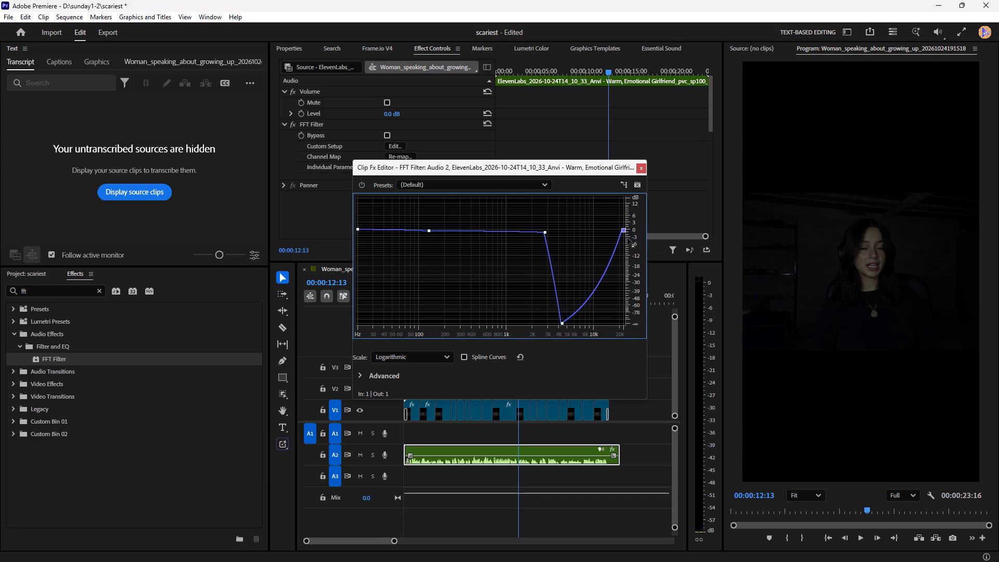
left_click_drag(627, 238, 636, 331)
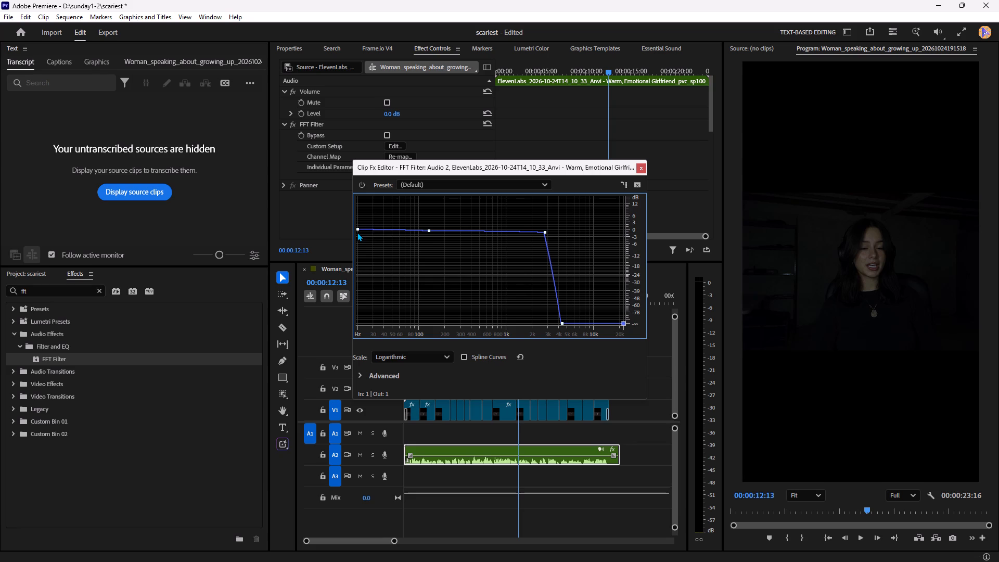
left_click_drag(358, 228, 357, 333)
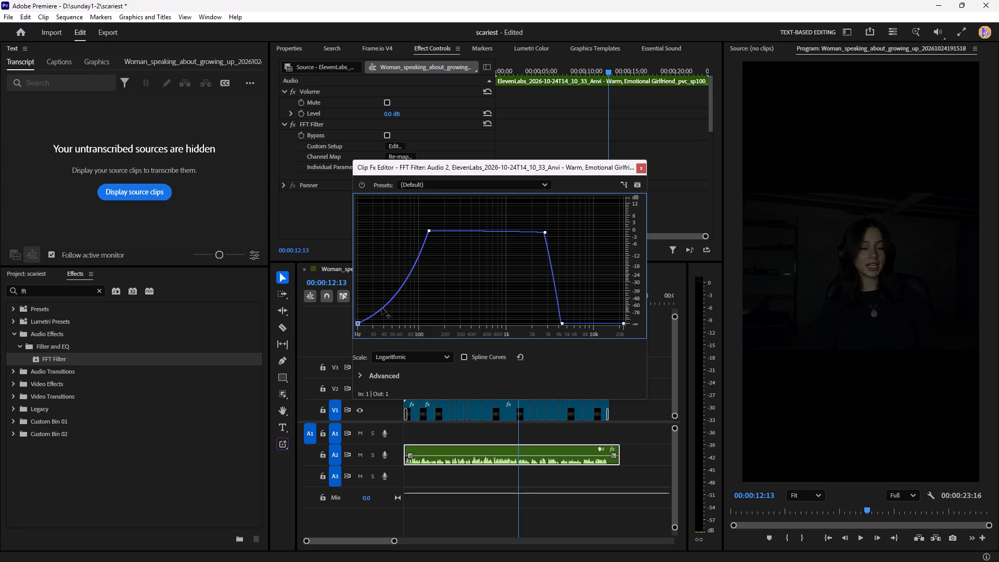
During playback, steepen the FFT Filter's low-end roll-off by adding a curve point at about 100 Hz and -70 dB.
key("space")
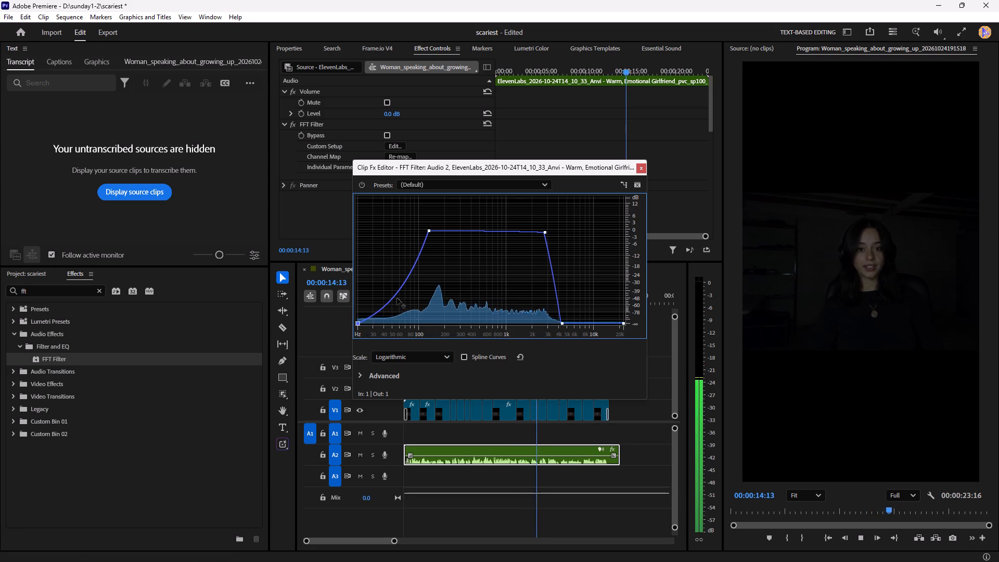
left_click_drag(397, 298, 412, 317)
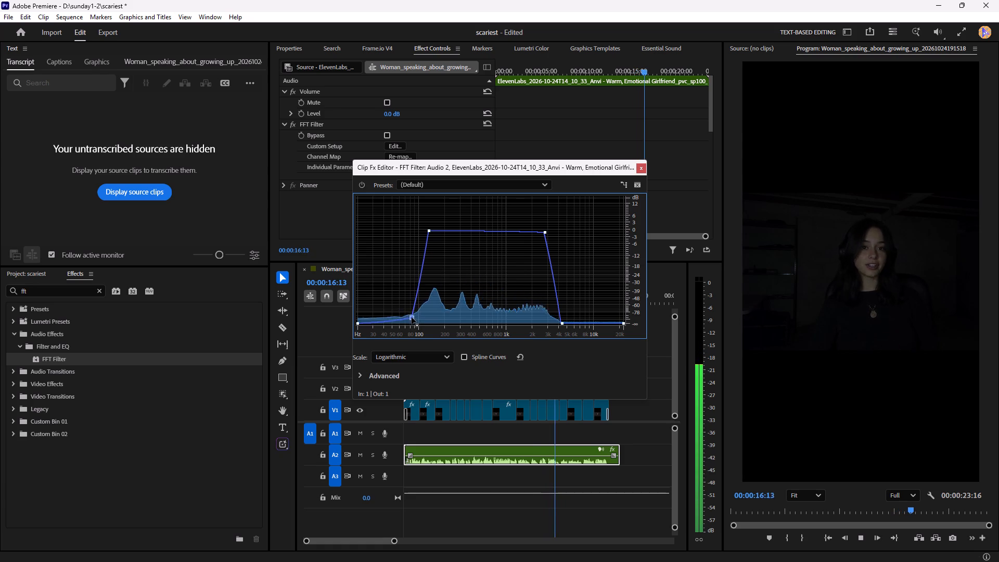
left_click_drag(412, 317, 404, 325)
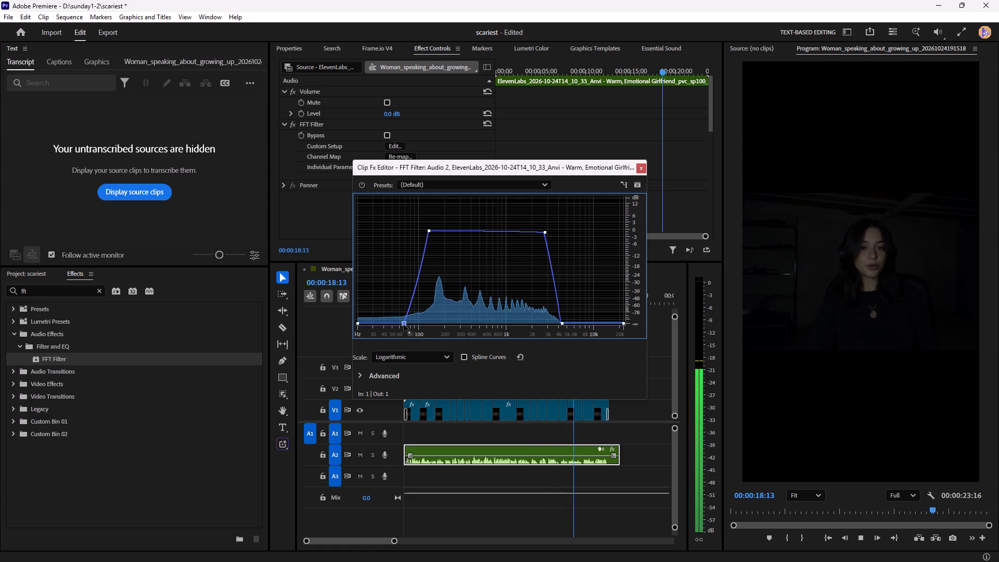
left_click_drag(404, 325, 414, 309)
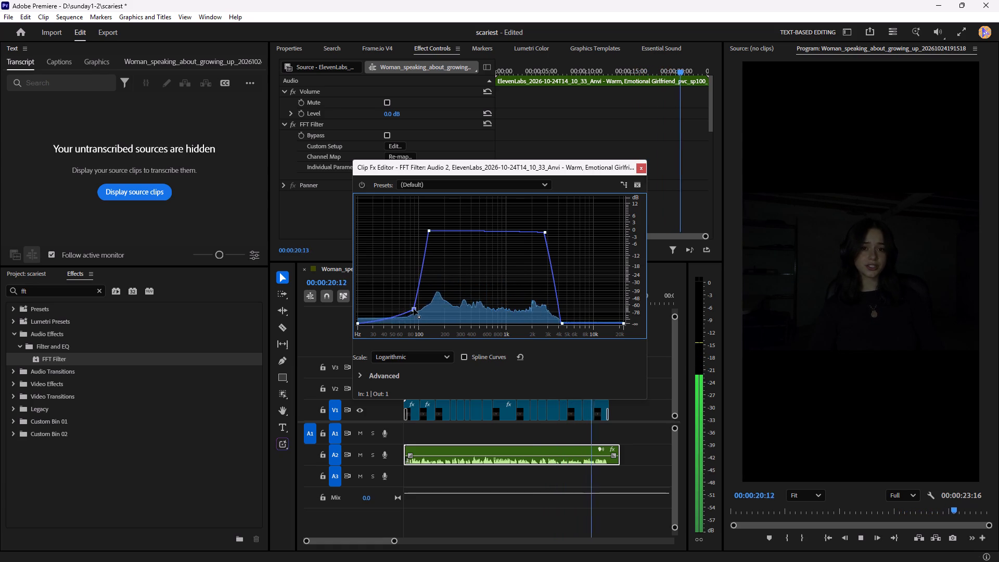
left_click_drag(414, 309, 419, 309)
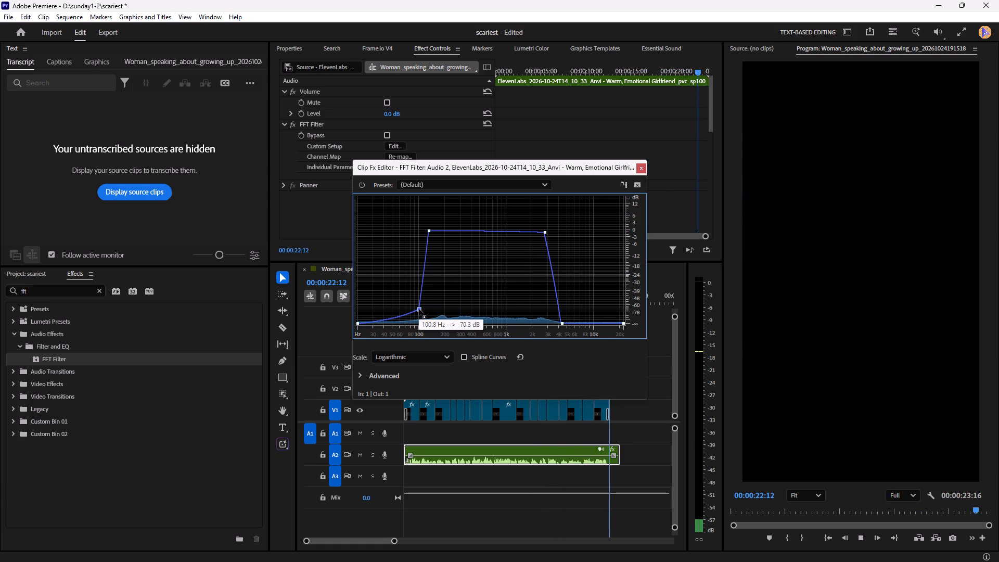
Play the sequence from the start to hear the filtered voice, and close the FFT Filter editor.
left_click_drag(782, 512, 648, 512)
key("space")
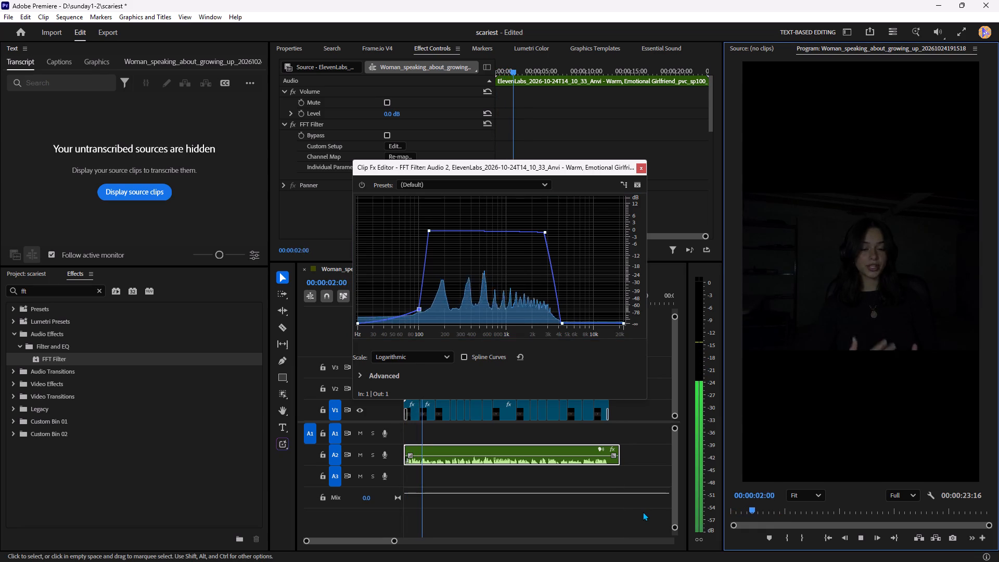
left_click(642, 167)
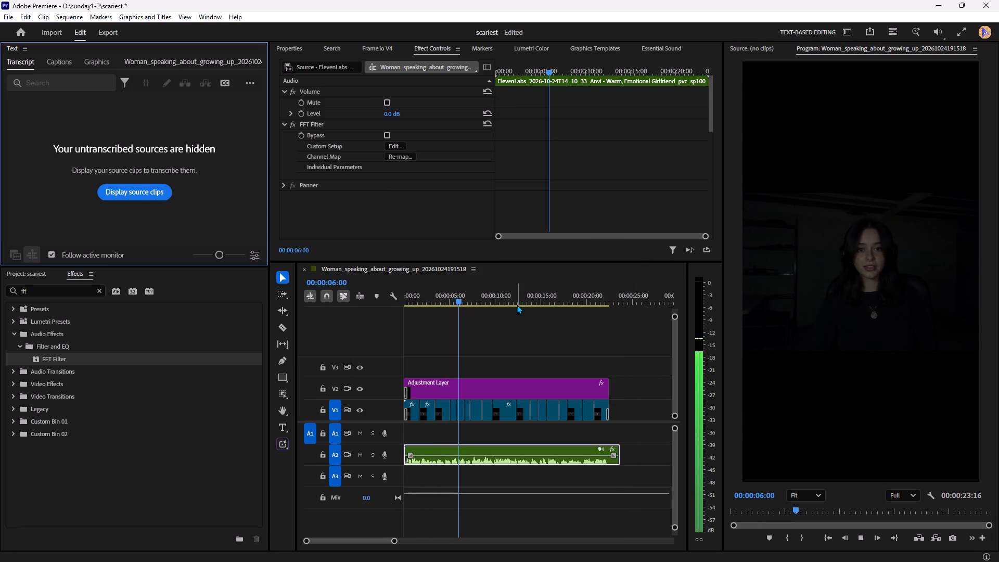
Find the Distortion audio effect and apply it to the voice clip on track A2.
left_click_drag(58, 293, 0, 297)
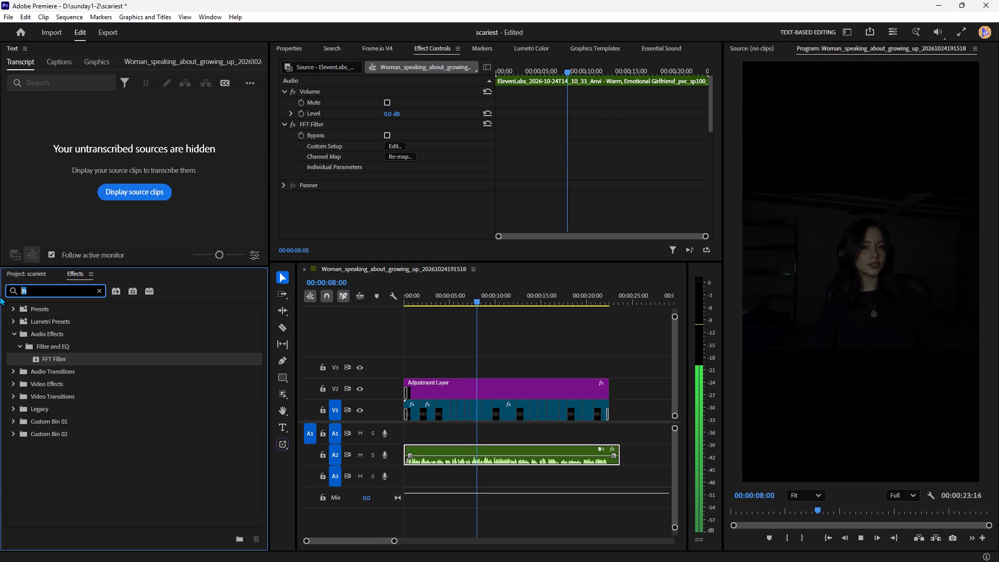
type("dis")
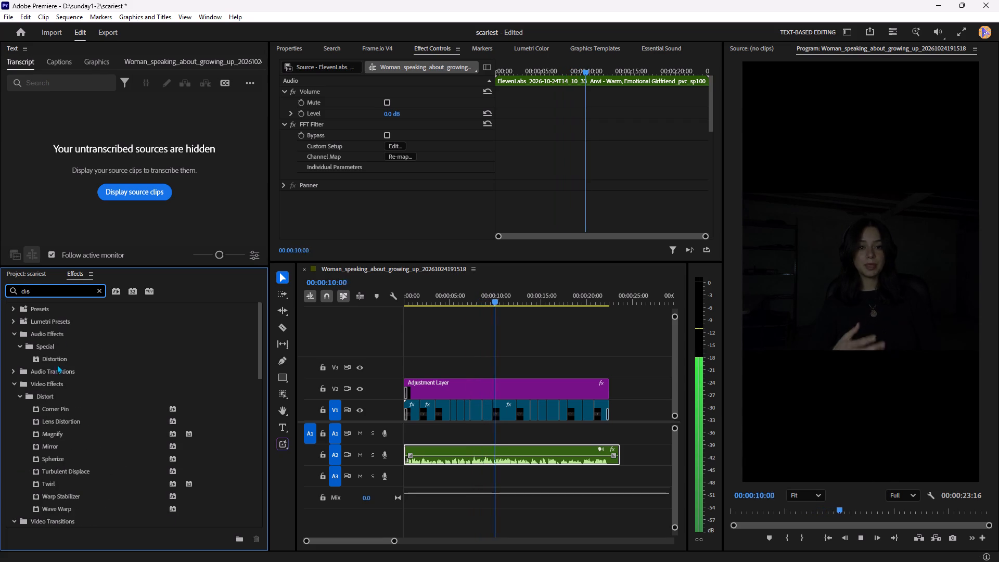
left_click_drag(53, 360, 463, 455)
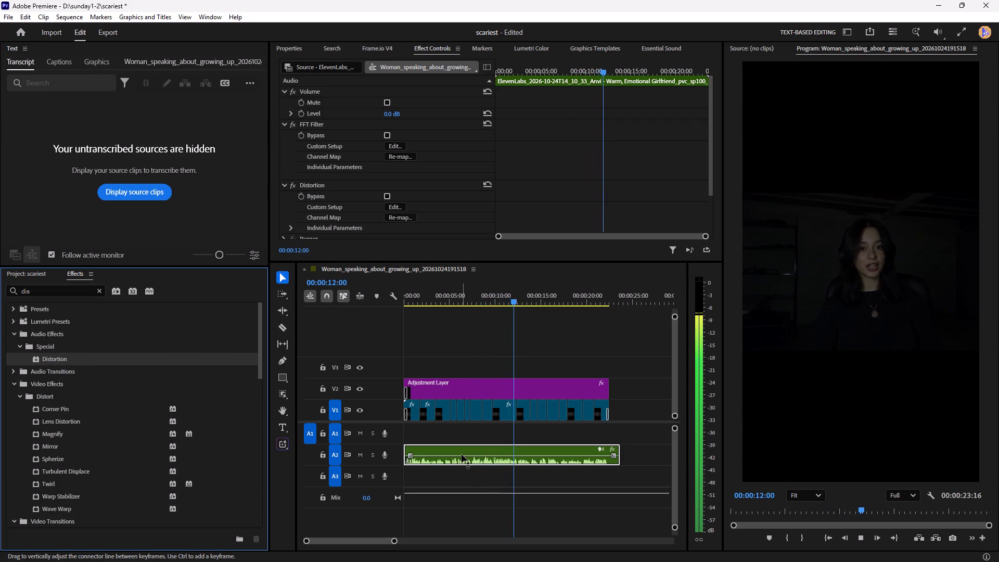
Set the voice clip's volume level to -2 dB.
left_click(393, 114)
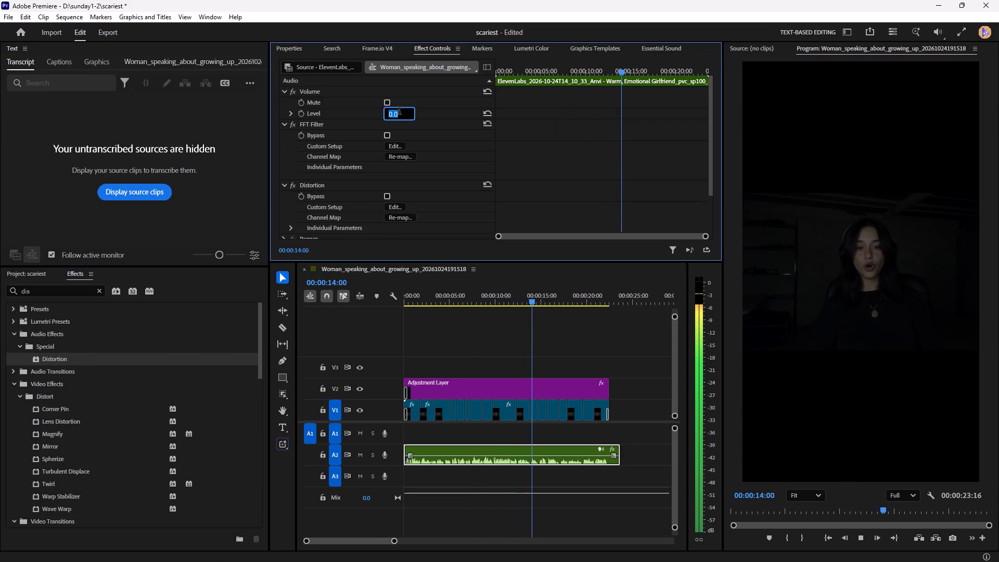
type("-2")
left_click(512, 154)
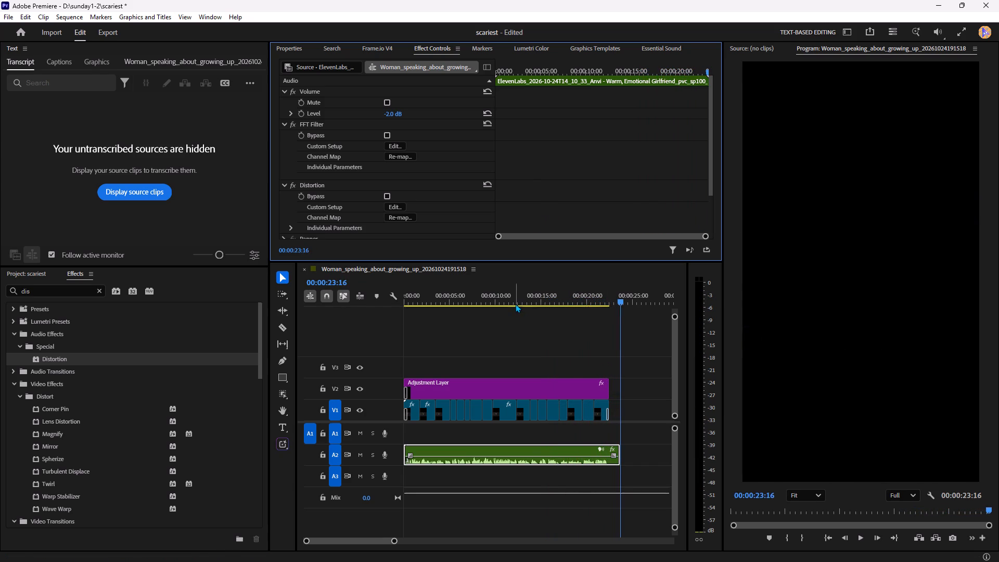
Play the opening second of the sequence to check the distorted voice.
left_click_drag(510, 301, 247, 317)
key("space")
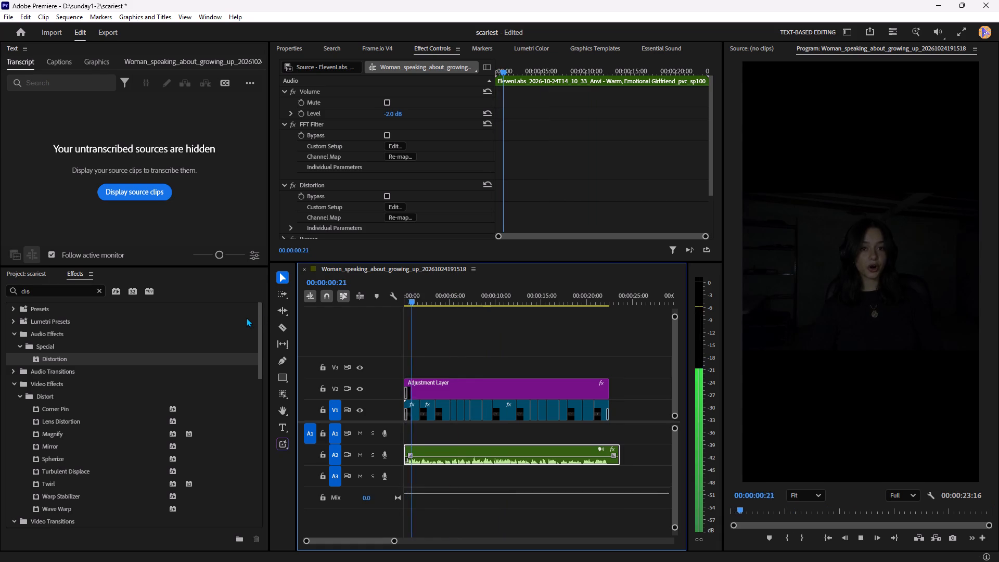
key("space")
Find the Parametric Equalizer effect and apply it to the voice clip on track A2, then start playback.
left_click(100, 291)
left_click(70, 290)
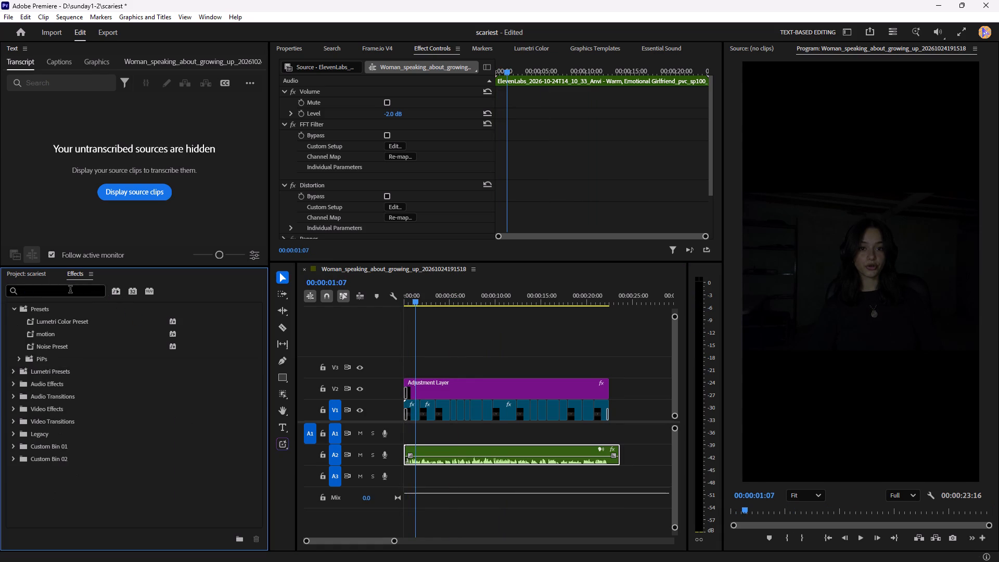
type("para")
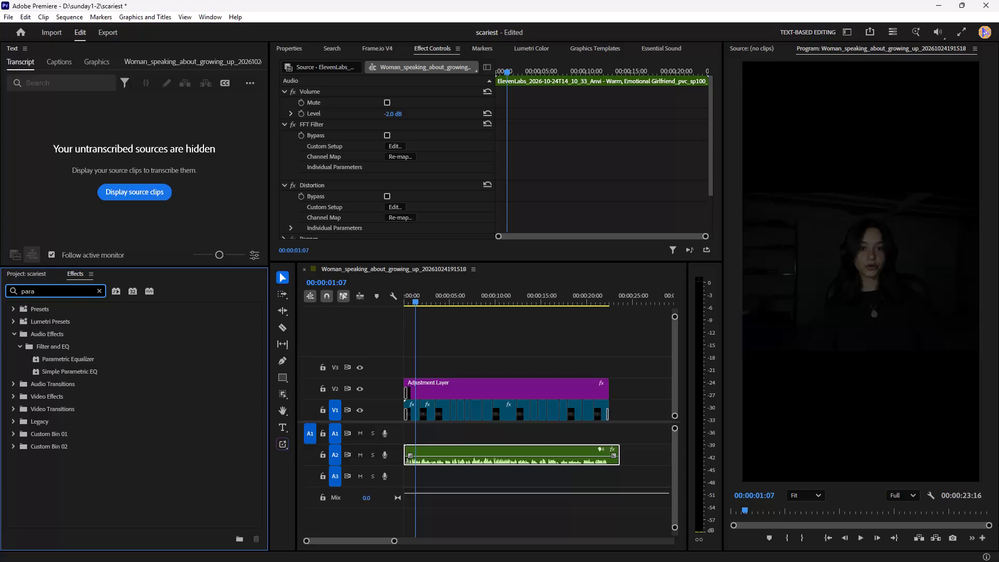
left_click_drag(60, 359, 395, 404)
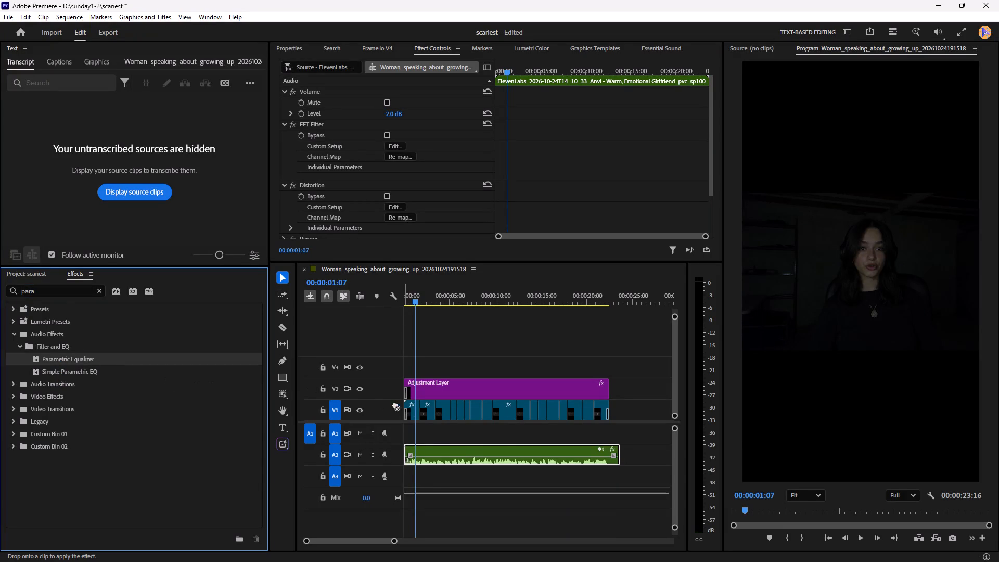
left_click_drag(395, 404, 436, 456)
key("space")
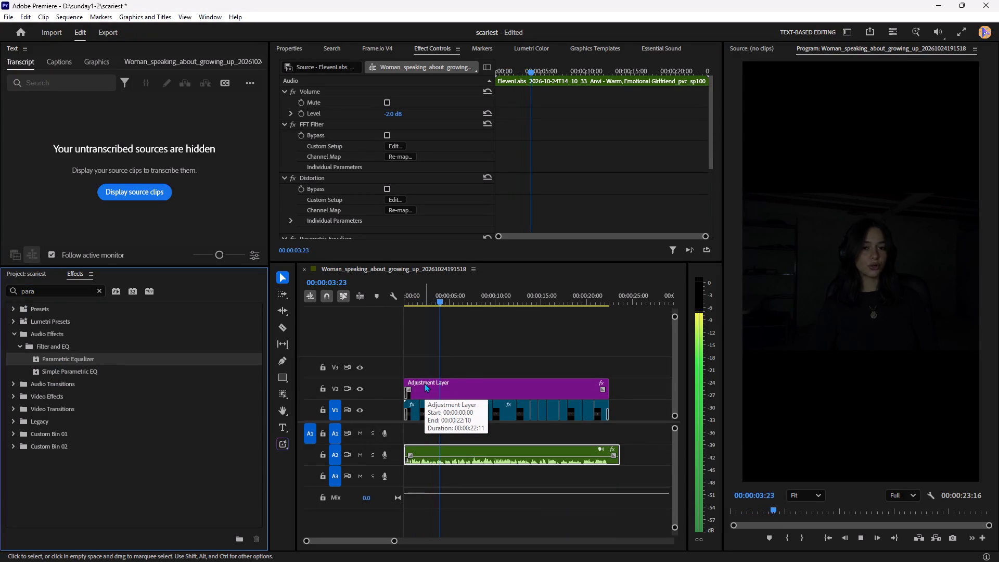
Open the Parametric Equalizer's custom setup, enable its high-pass band and set the cutoff to 90 Hz.
scroll(349, 205, "down", 7)
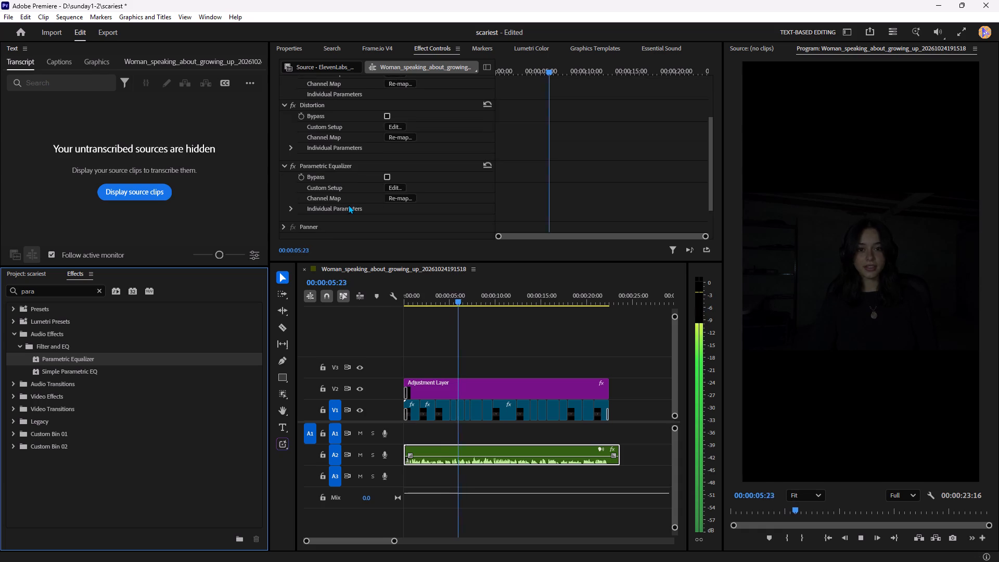
scroll(349, 205, "down", 3)
key("space")
left_click(390, 151)
left_click(391, 154)
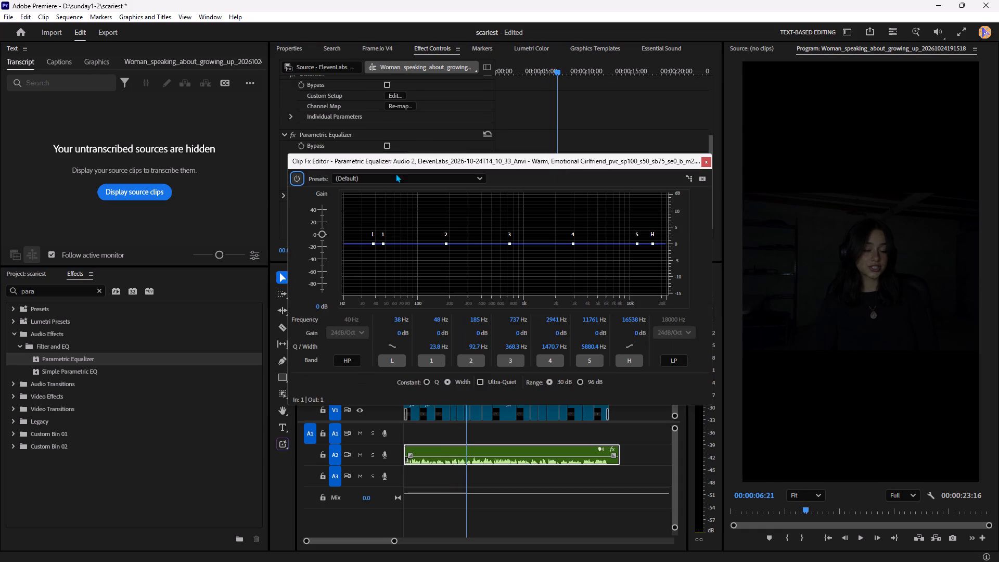
left_click(345, 363)
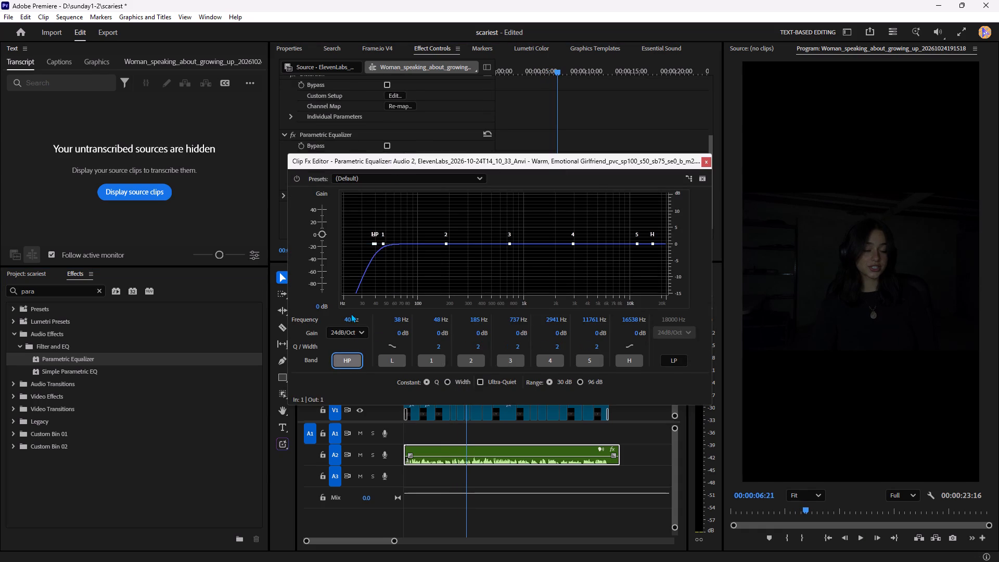
left_click(349, 316)
type("90")
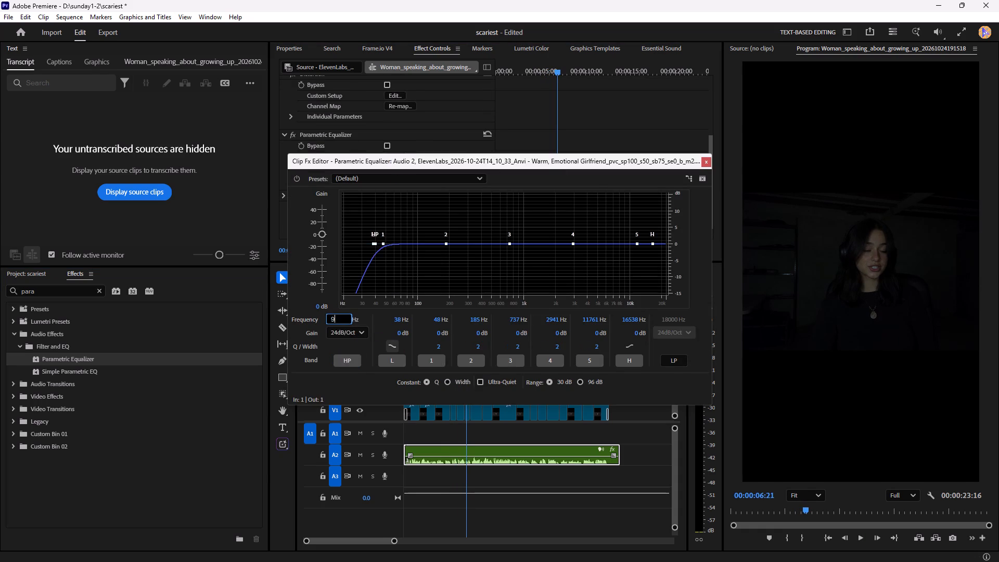
left_click(346, 346)
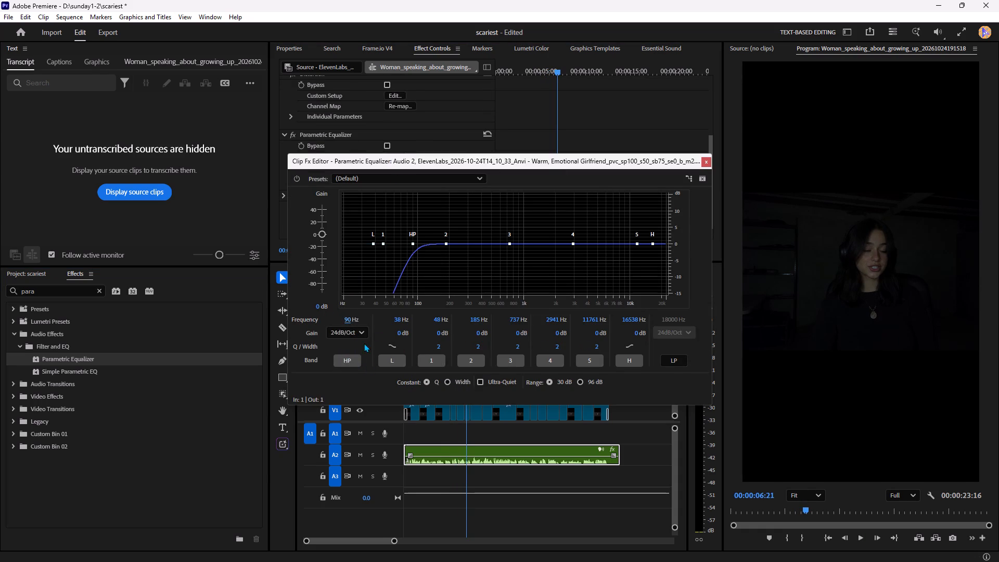
Set the equalizer's band 2 to 200 Hz with a gain of -2 dB and a Q of 1.
left_click(440, 318)
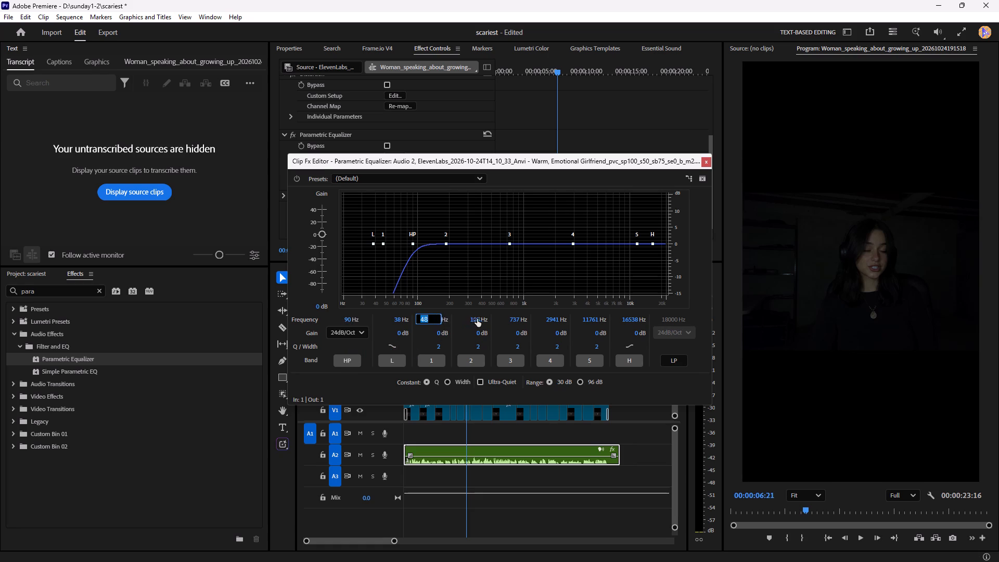
left_click(477, 319)
type("200")
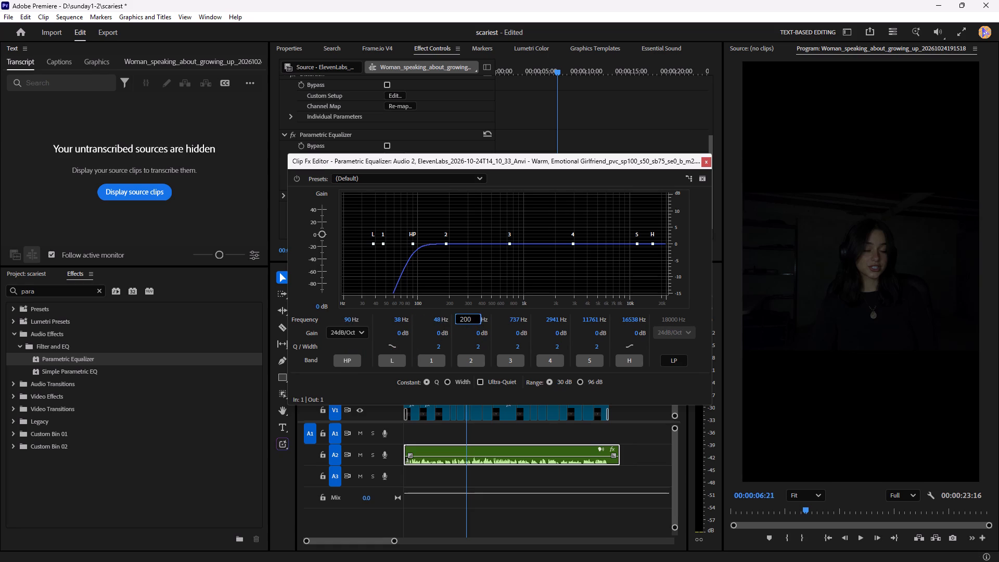
left_click(463, 328)
left_click(477, 333)
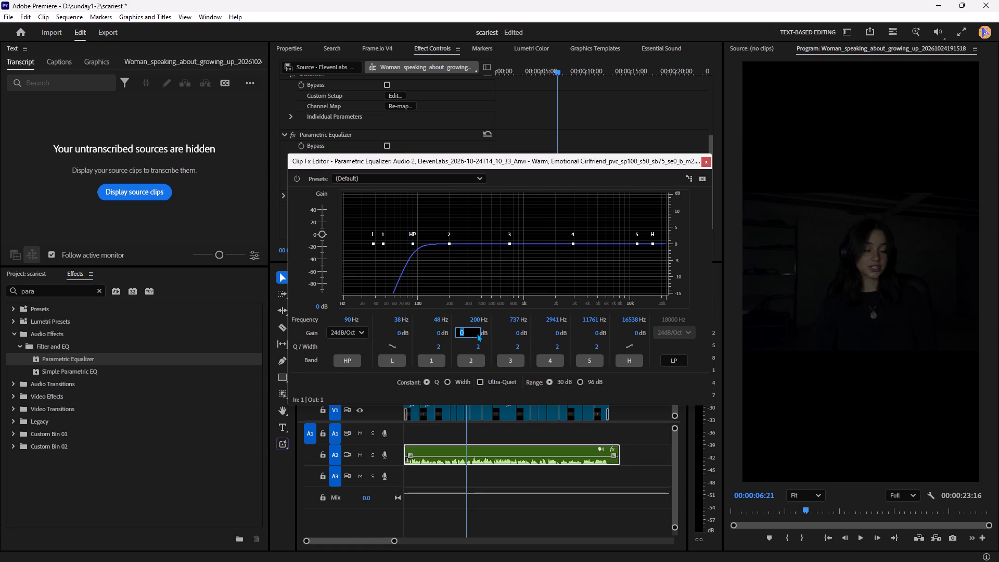
type("-2")
left_click(472, 342)
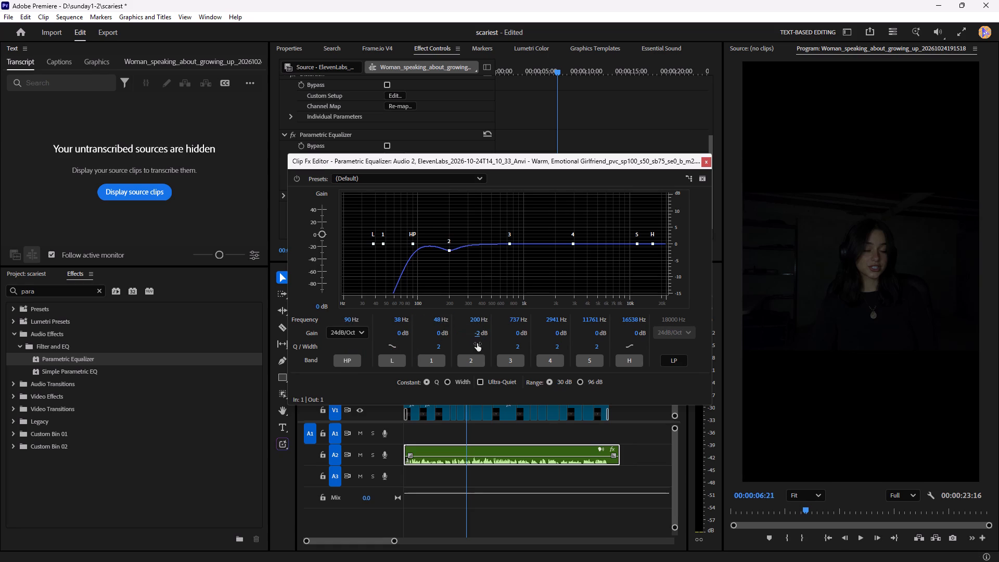
left_click(478, 343)
key("1")
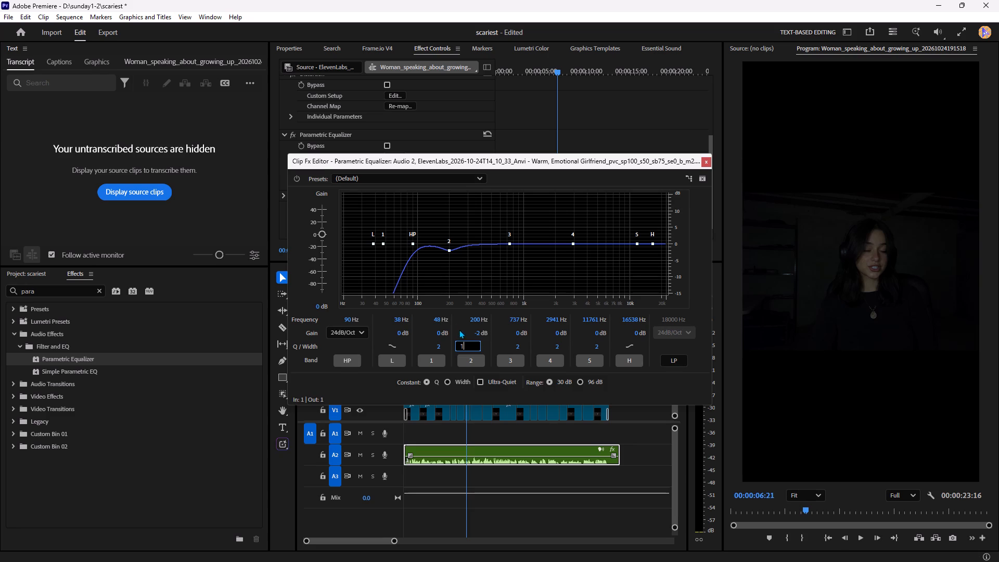
left_click(456, 326)
Set the equalizer's high-shelf band frequency to 8000 Hz.
left_click(626, 322)
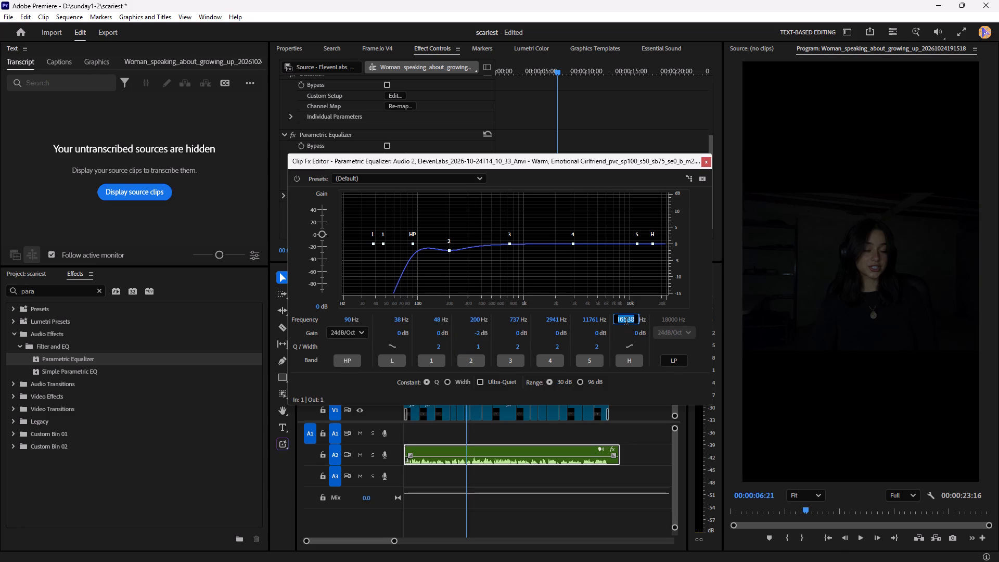
type("8000")
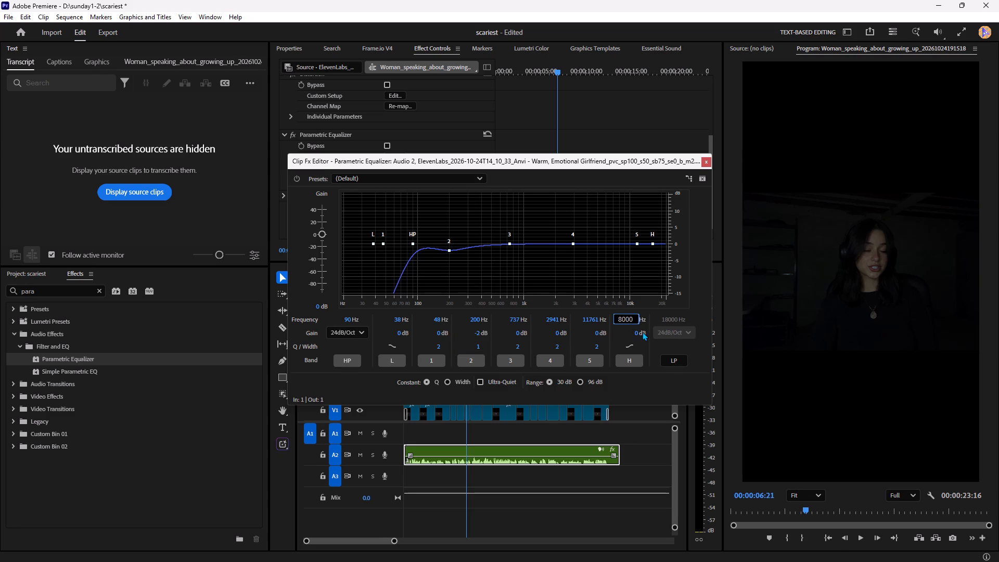
left_click(614, 329)
left_click(636, 333)
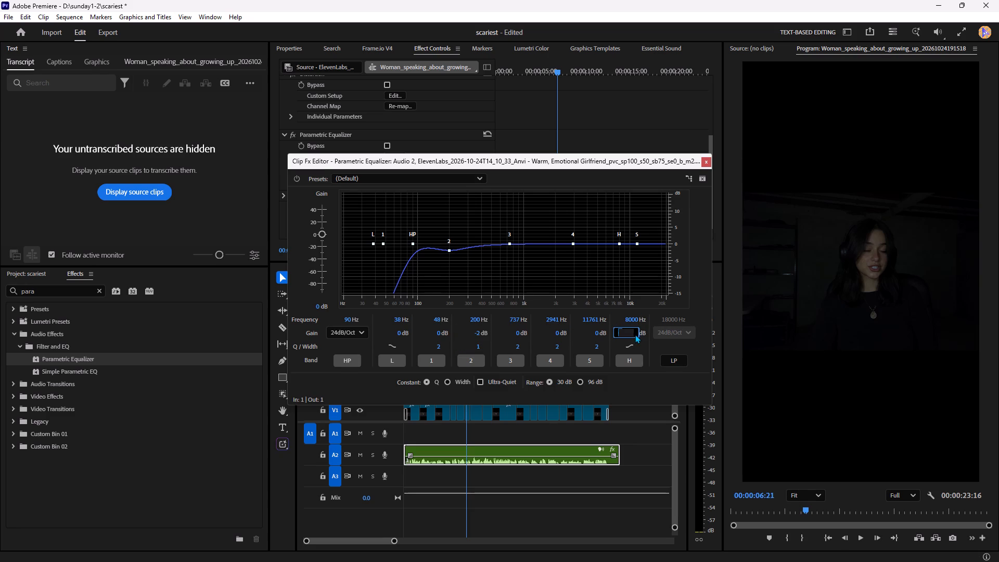
left_click(613, 343)
Play the sequence to check the equalized voice, and close the effect editor.
key("space")
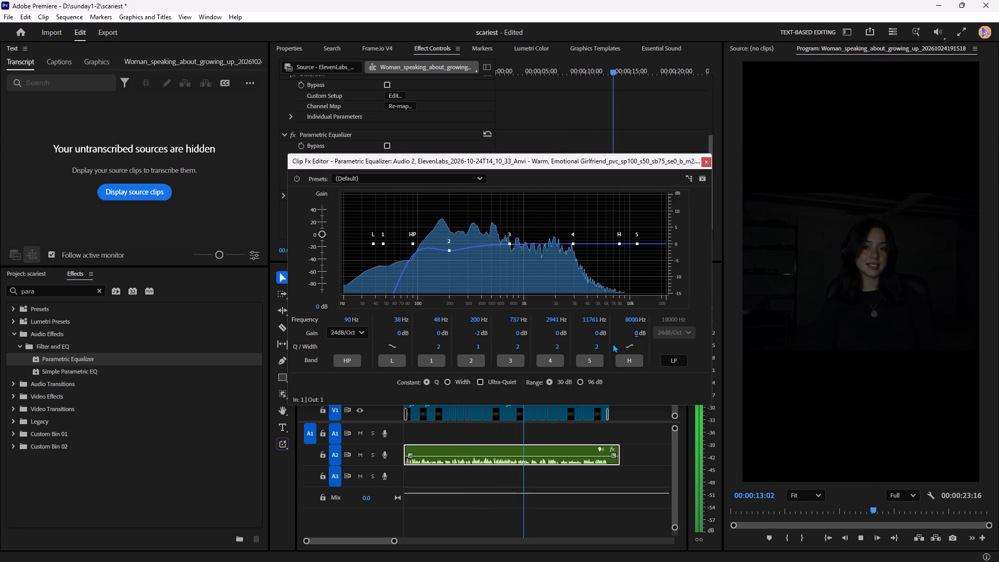
left_click(704, 163)
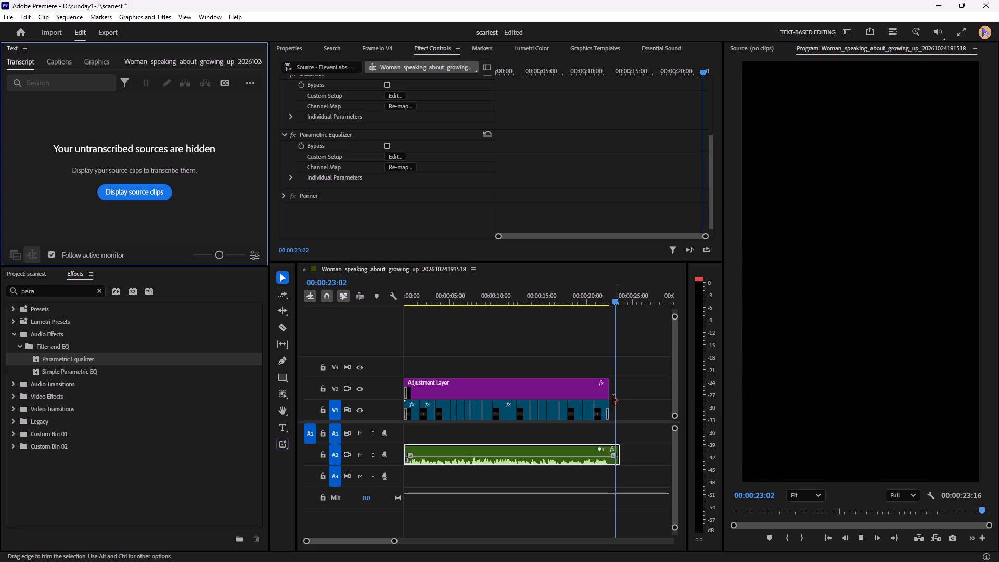
Lengthen the transition at the end of the last clip on track V1 so that it starts earlier.
left_click_drag(605, 411, 602, 411)
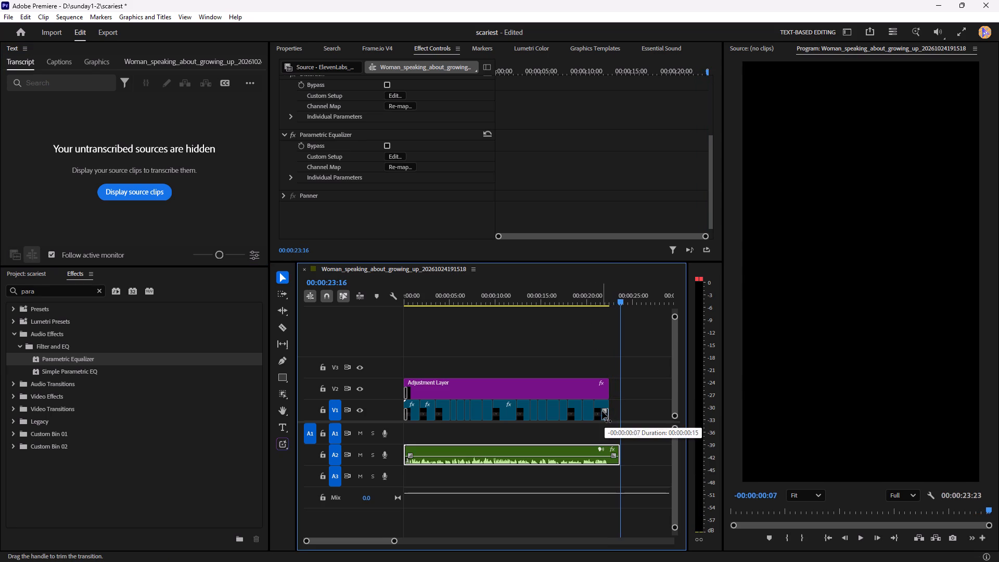
left_click_drag(602, 411, 599, 411)
Play the ending from about 00:00:19:23 to check the transition, and replay the sequence from the beginning.
left_click(587, 300)
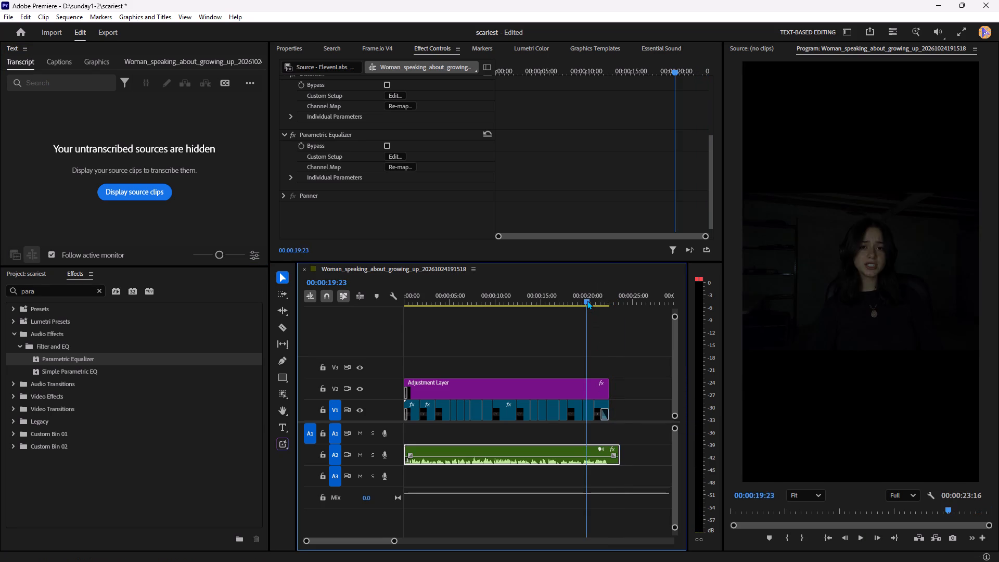
key("space")
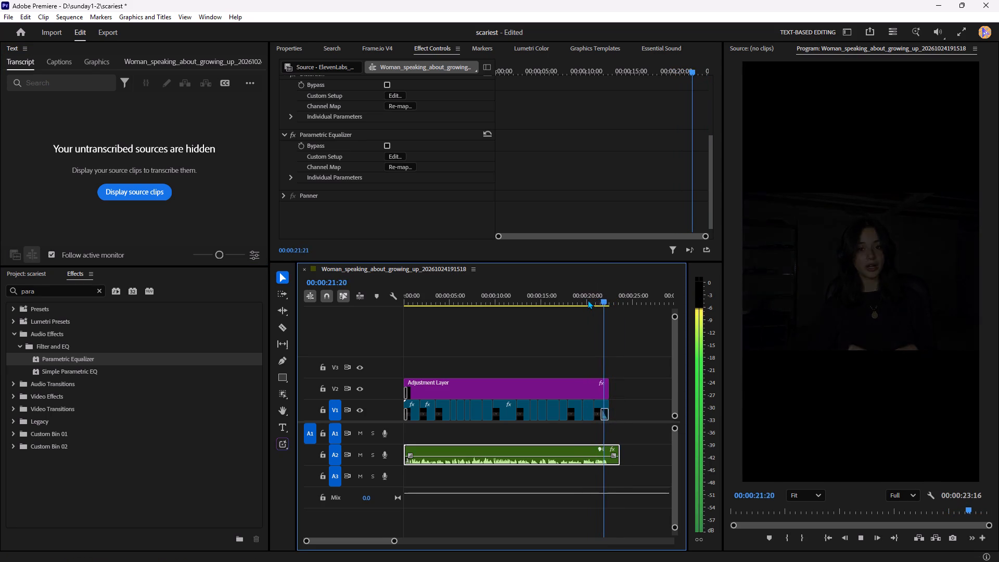
left_click_drag(520, 295, 211, 333)
key("space")
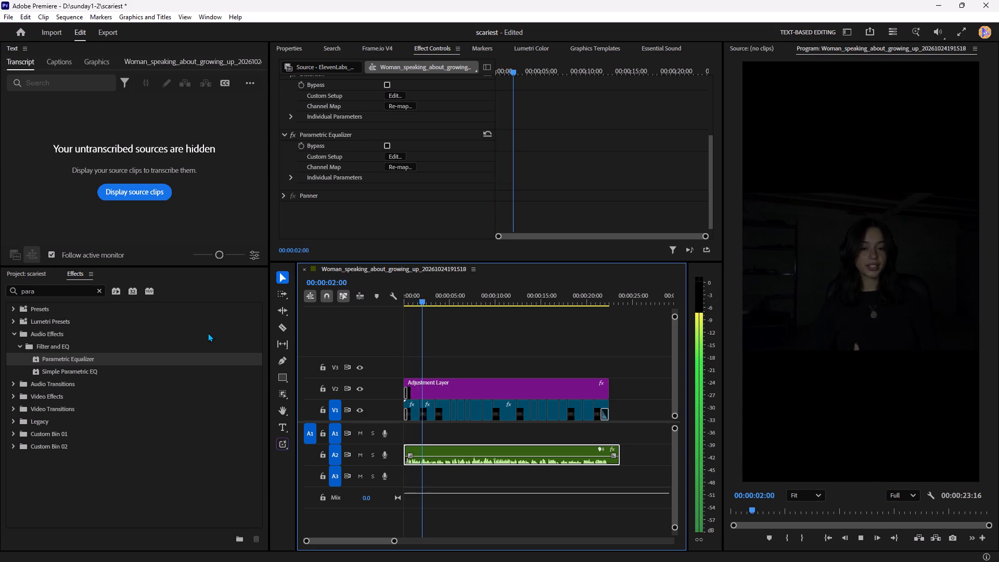
Transcribe the sequence and create subtitle captions in a single-line layout with a maximum length of 20 characters.
left_click(288, 50)
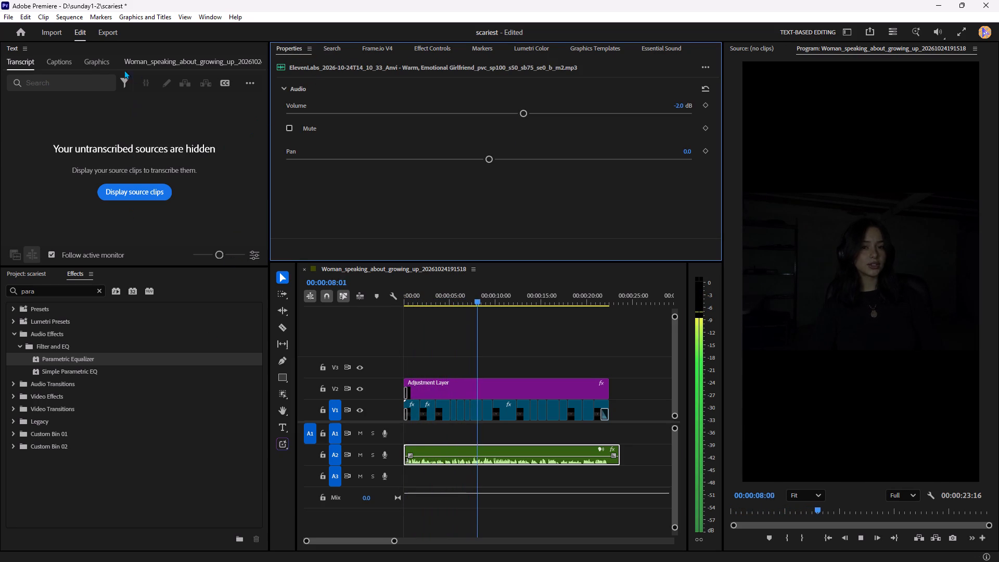
left_click(66, 63)
left_click(131, 166)
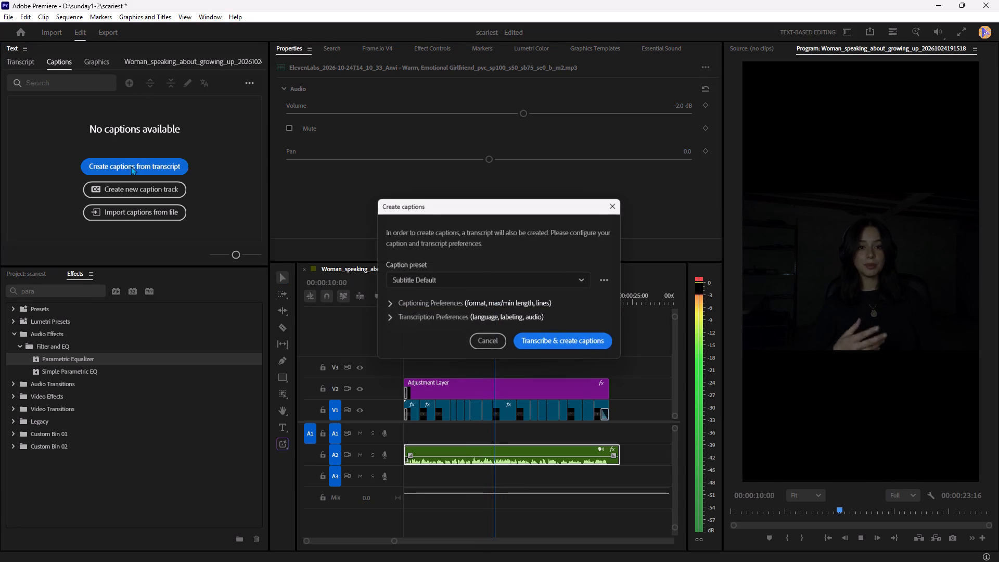
left_click_drag(451, 209, 462, 138)
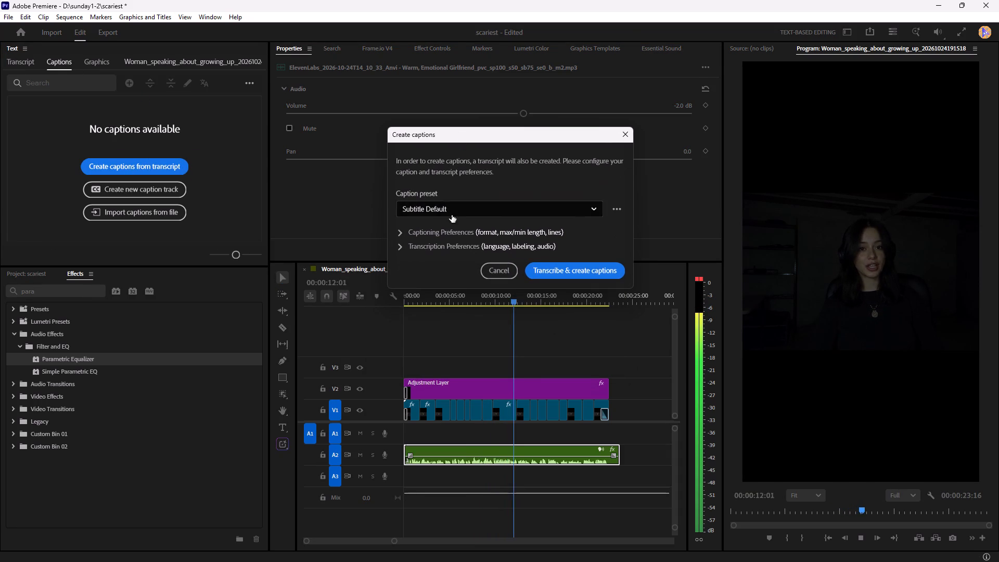
left_click(438, 236)
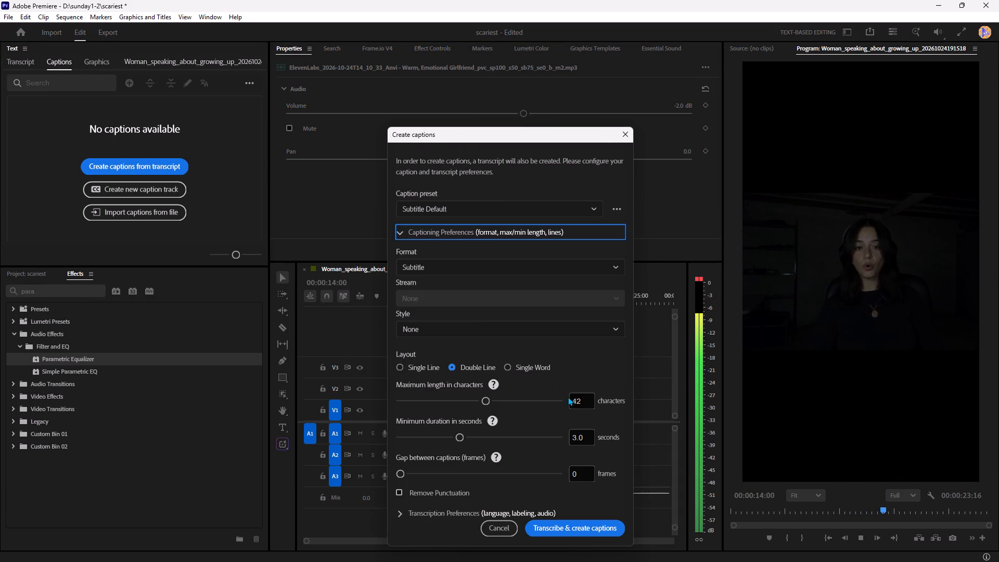
left_click_drag(587, 406, 550, 406)
left_click_drag(587, 403, 560, 403)
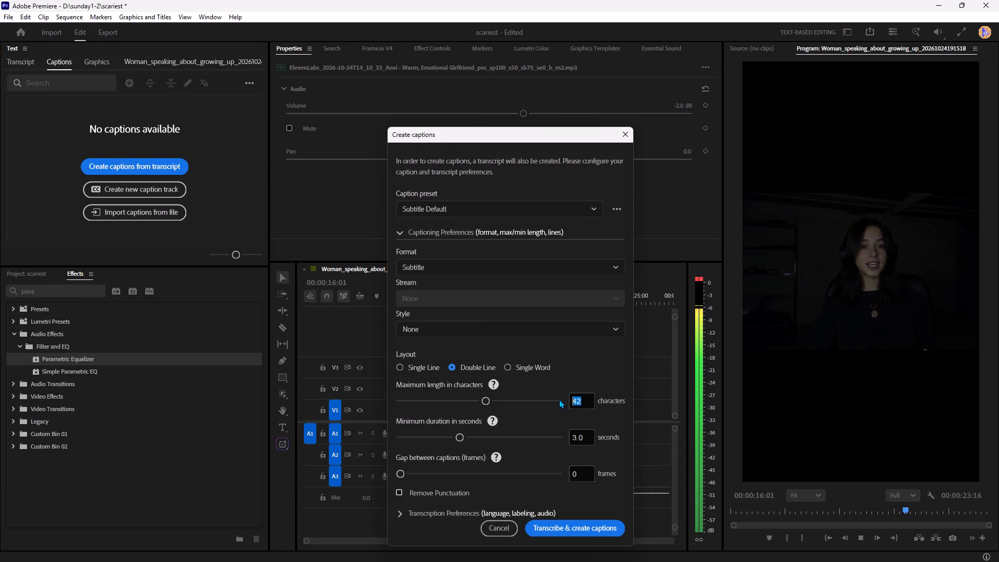
key("2")
key("0")
left_click(569, 359)
left_click(408, 370)
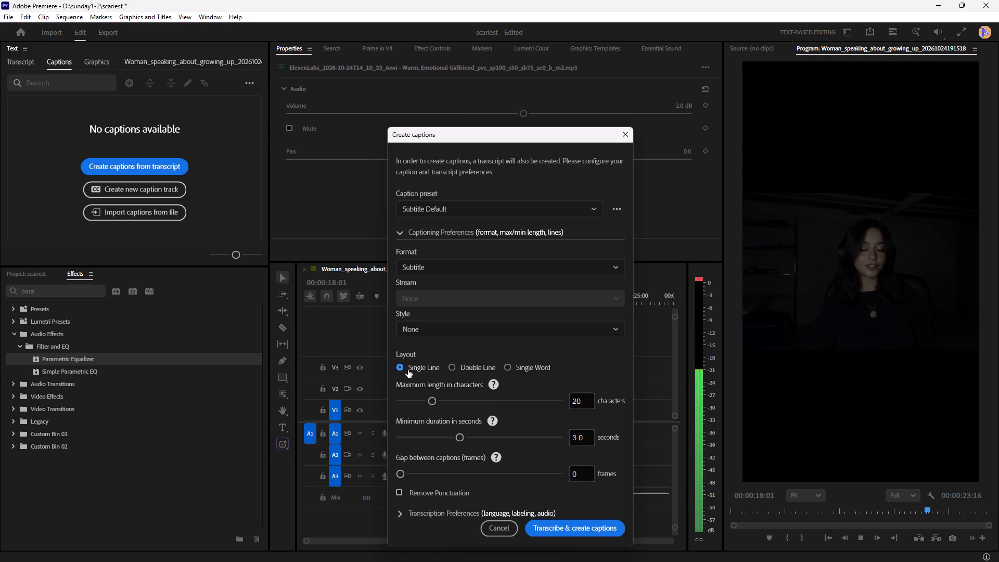
left_click(561, 526)
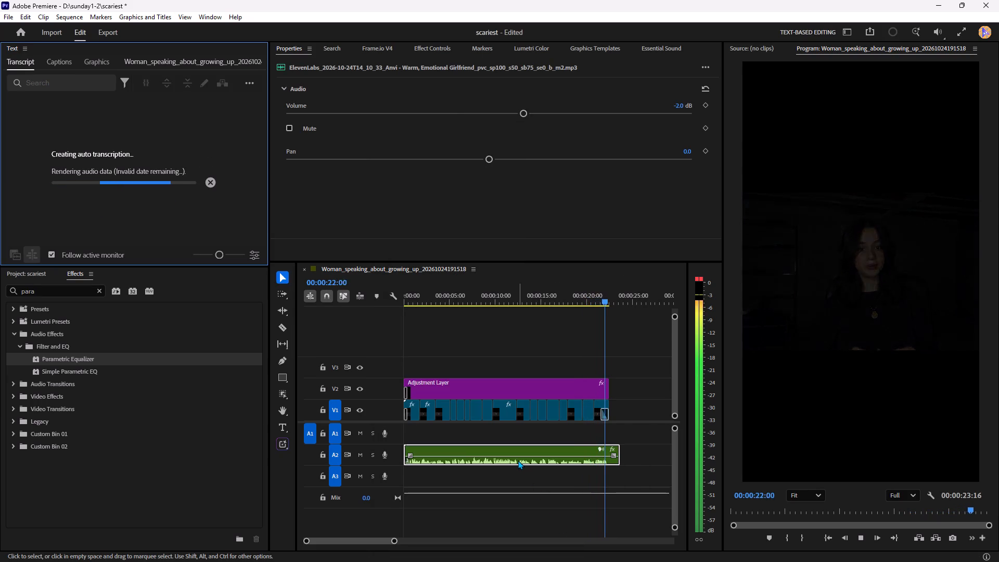
left_click(517, 487)
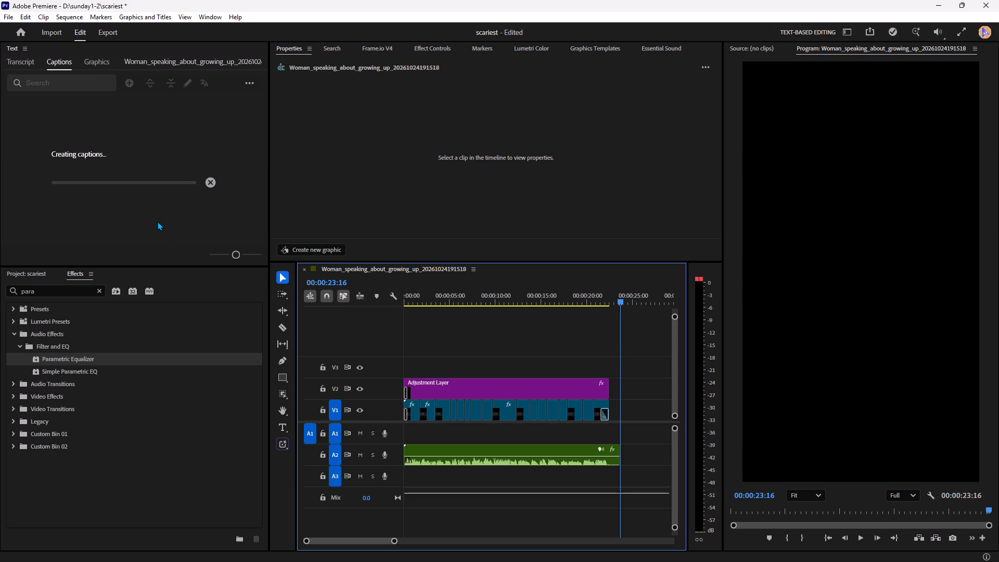
Play the opening seconds of the sequence to check the generated captions against the voice.
left_click_drag(423, 295, 416, 296)
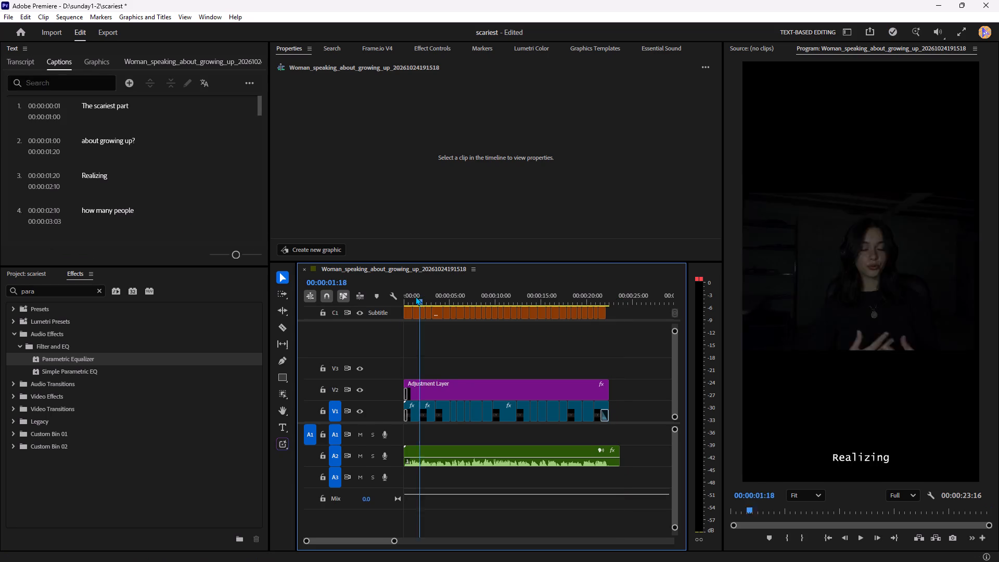
left_click_drag(416, 296, 356, 302)
key("space")
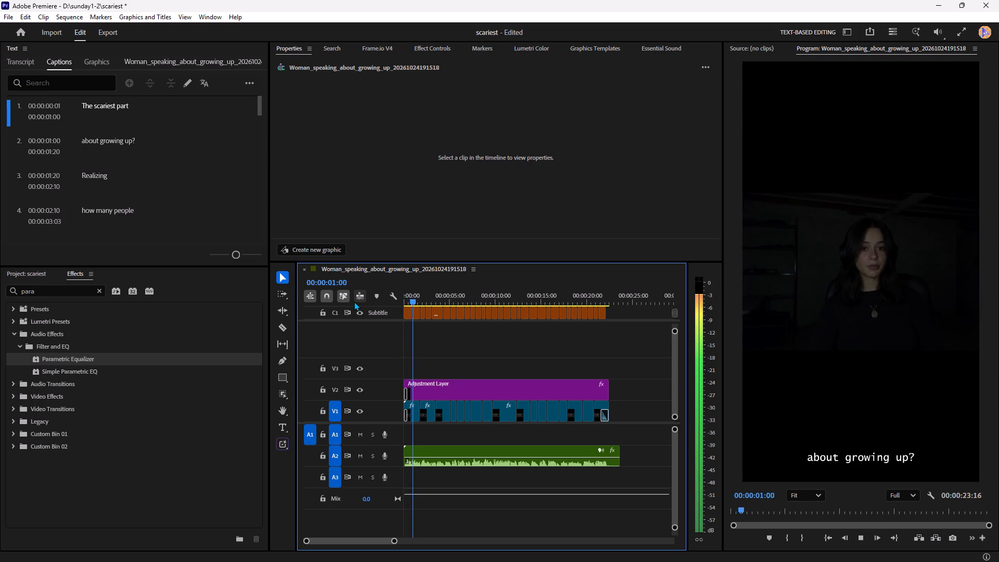
key("space")
Select all captions on the subtitle track and set their font to Articulat CF in the Extra Light style.
left_click_drag(656, 342, 408, 313)
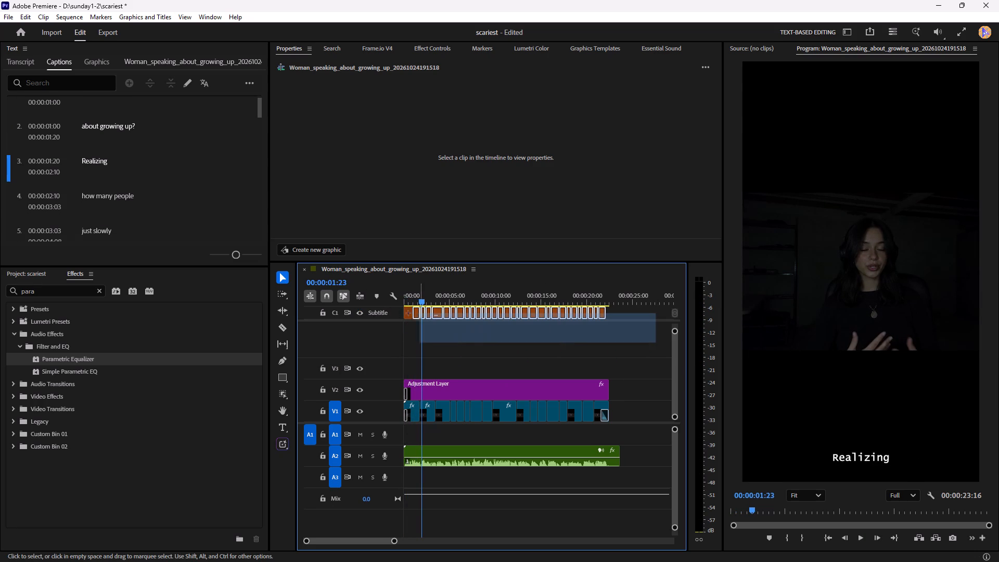
left_click_drag(408, 313, 332, 313)
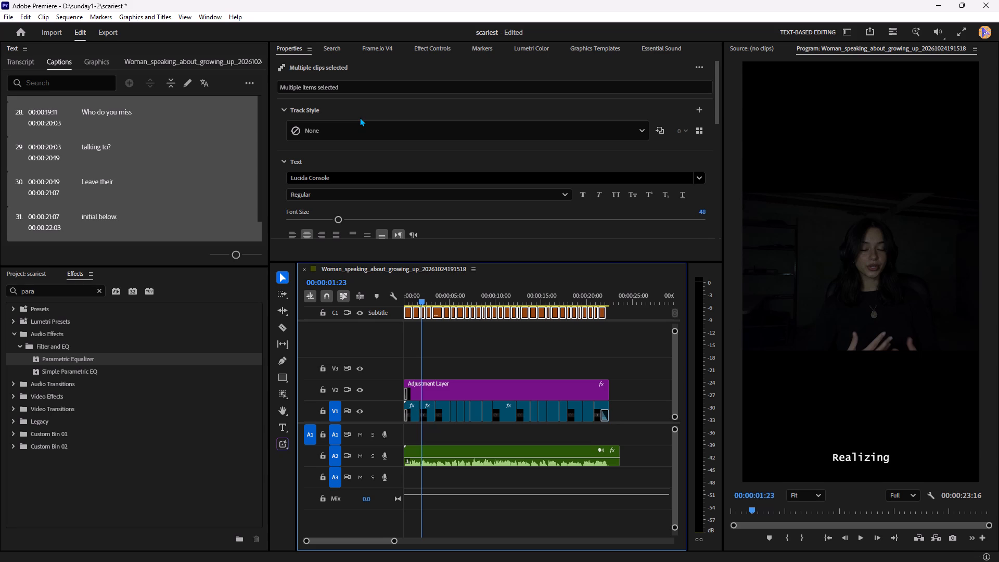
left_click(350, 178)
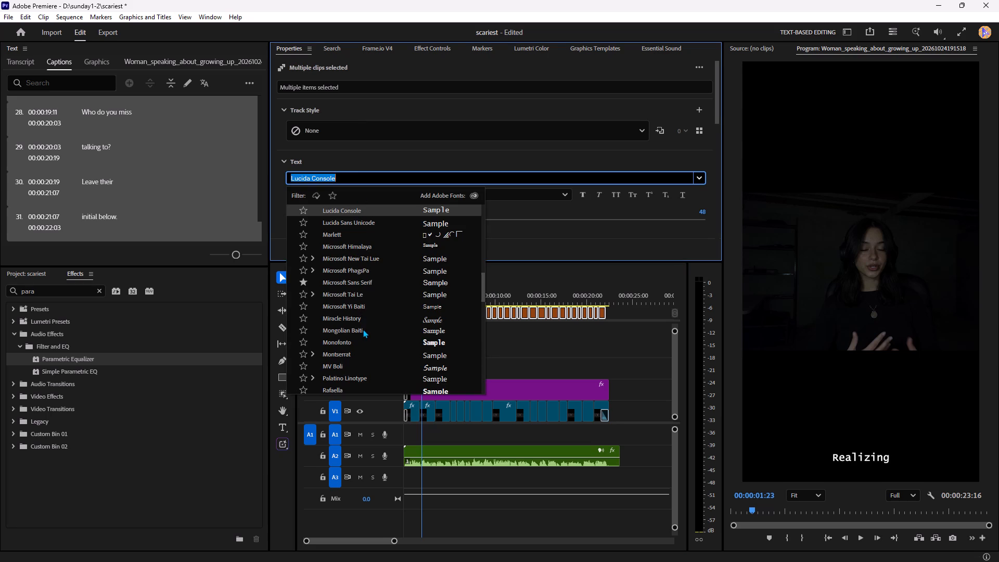
scroll(363, 333, "down", 4)
scroll(363, 333, "up", 9)
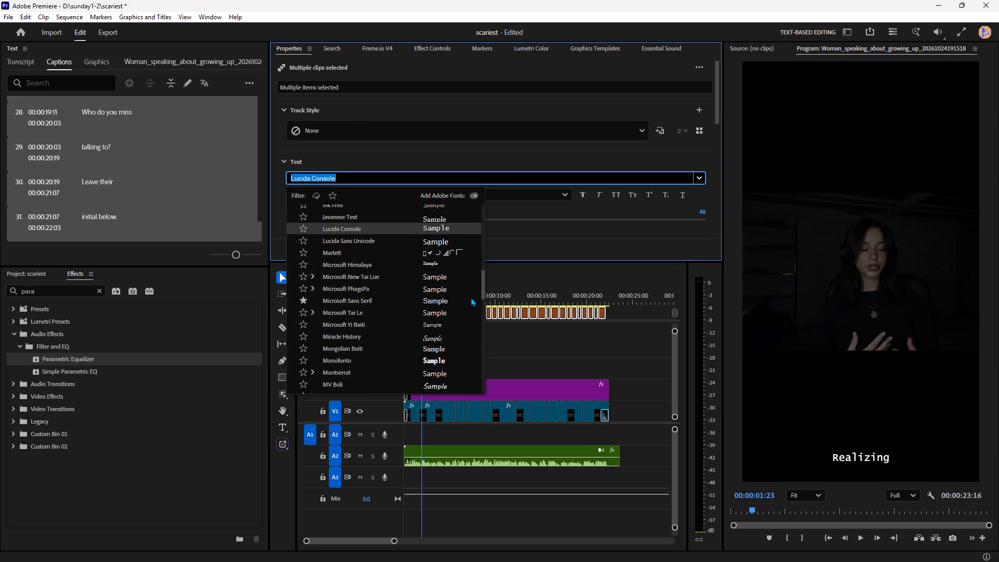
left_click_drag(482, 293, 492, 196)
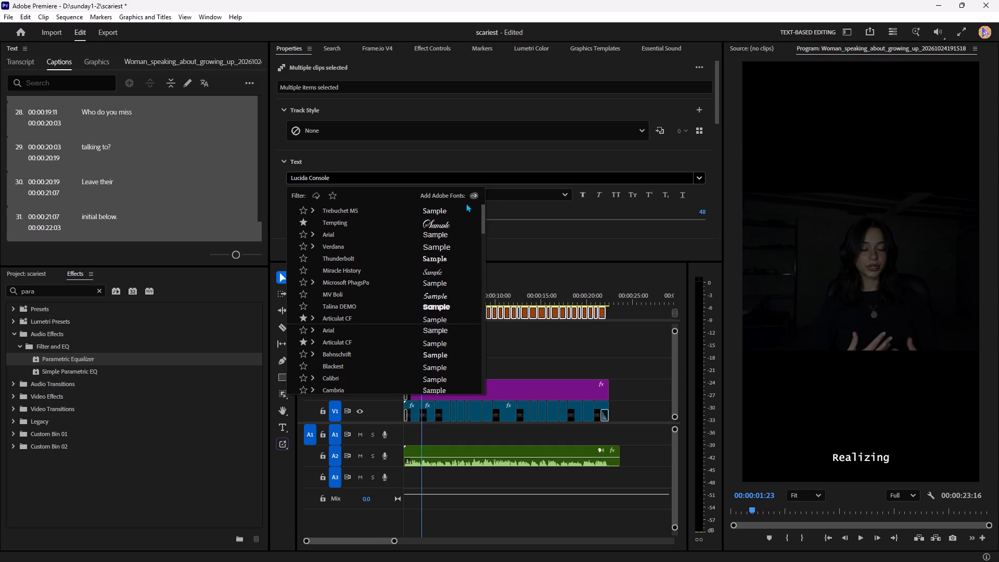
left_click(340, 318)
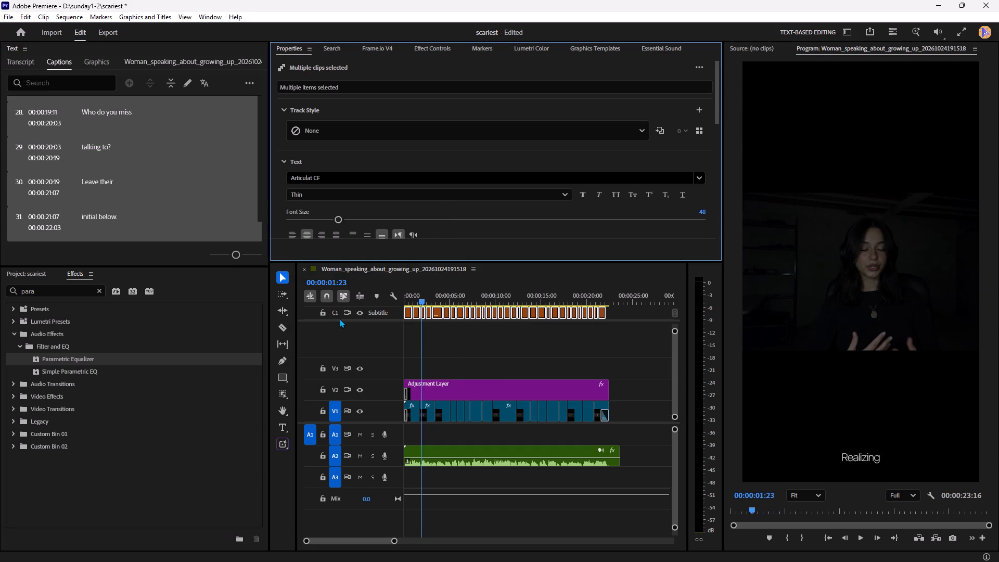
left_click(340, 195)
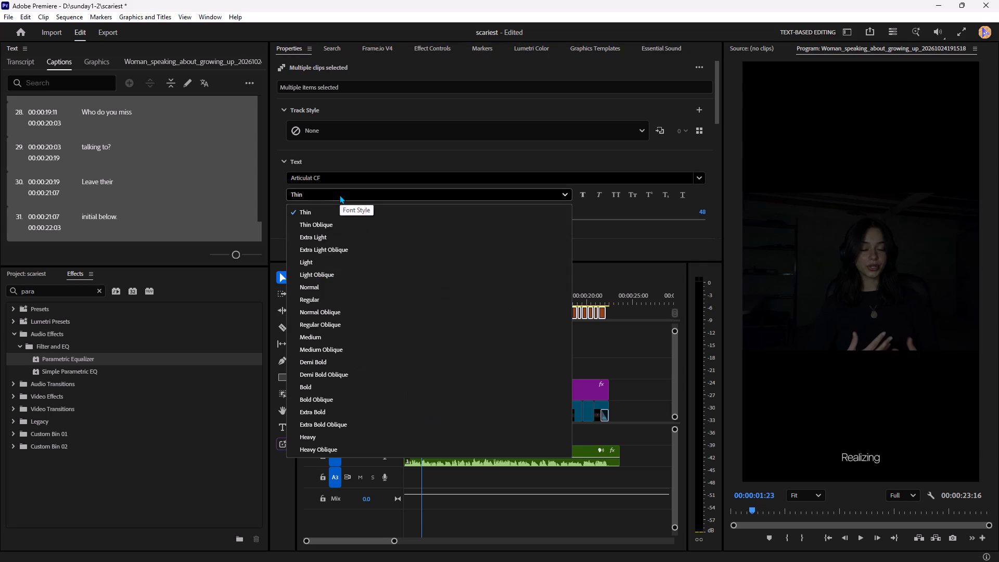
left_click(343, 238)
left_click(338, 200)
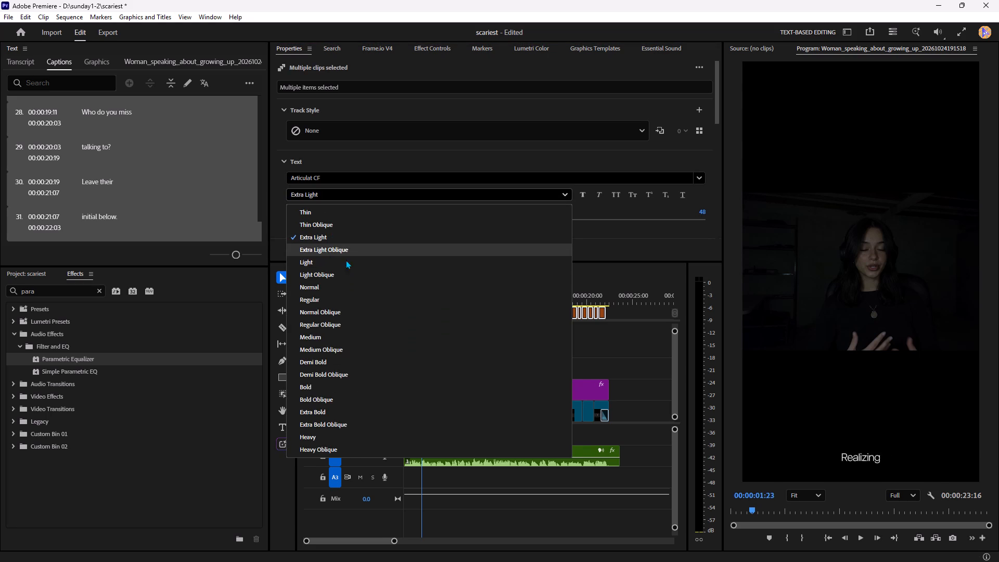
left_click(580, 229)
Reduce the font size of all the selected captions to 34.
left_click_drag(339, 220, 330, 220)
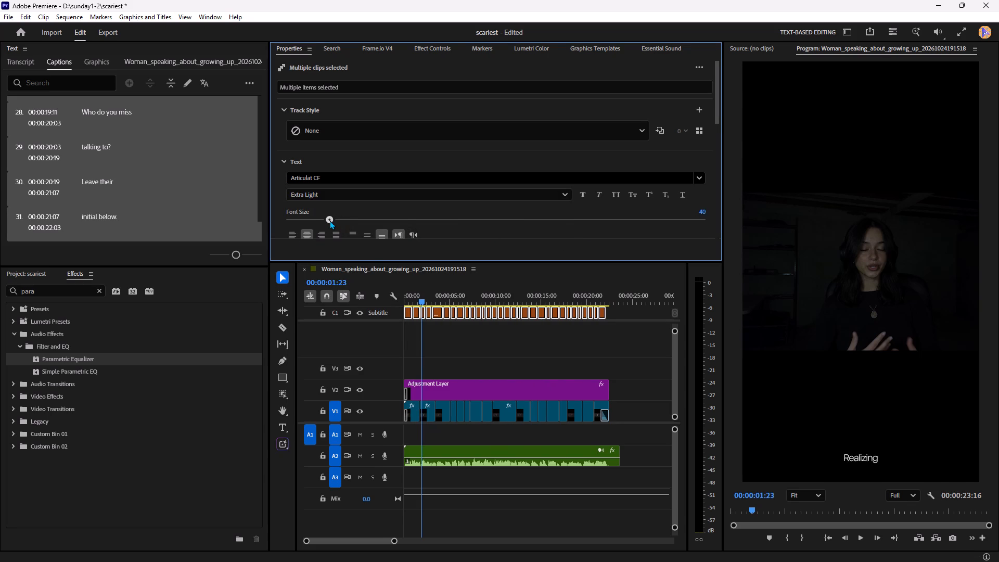
left_click_drag(330, 220, 325, 222)
scroll(453, 247, "down", 14)
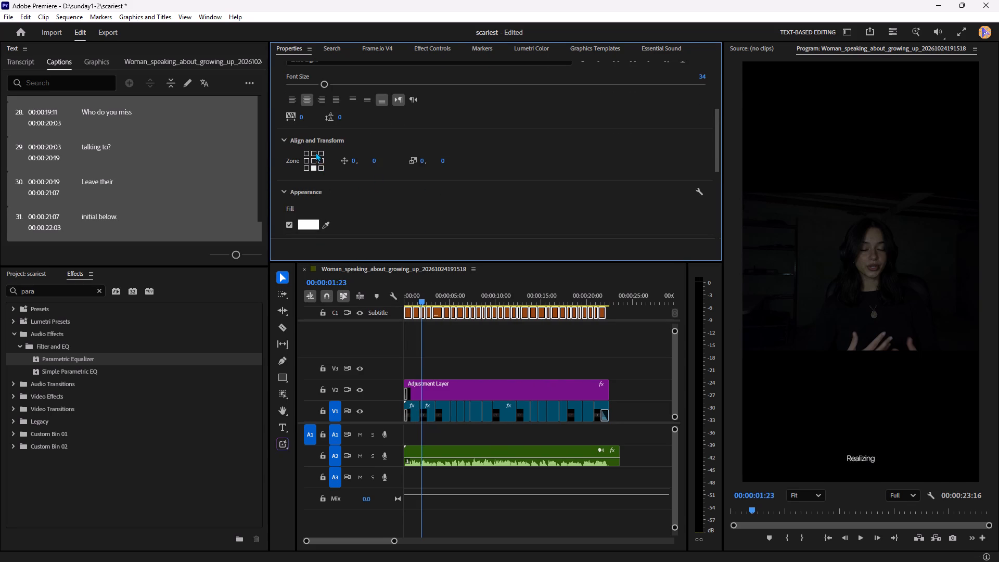
Position all selected captions in the middle-centre zone and offset them vertically to 327, over the woman's hands.
left_click(315, 151)
left_click_drag(373, 148, 388, 151)
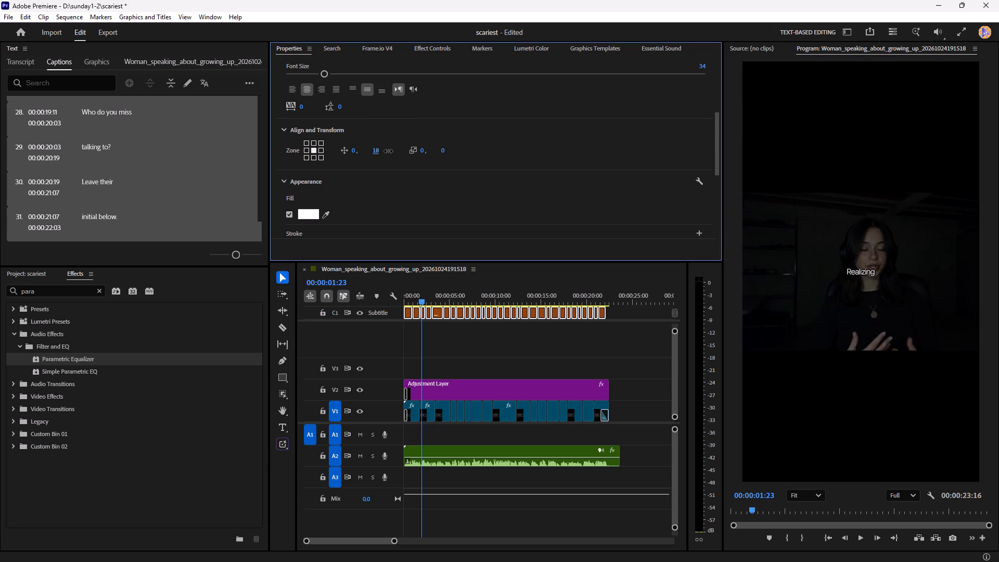
left_click_drag(388, 151, 572, 167)
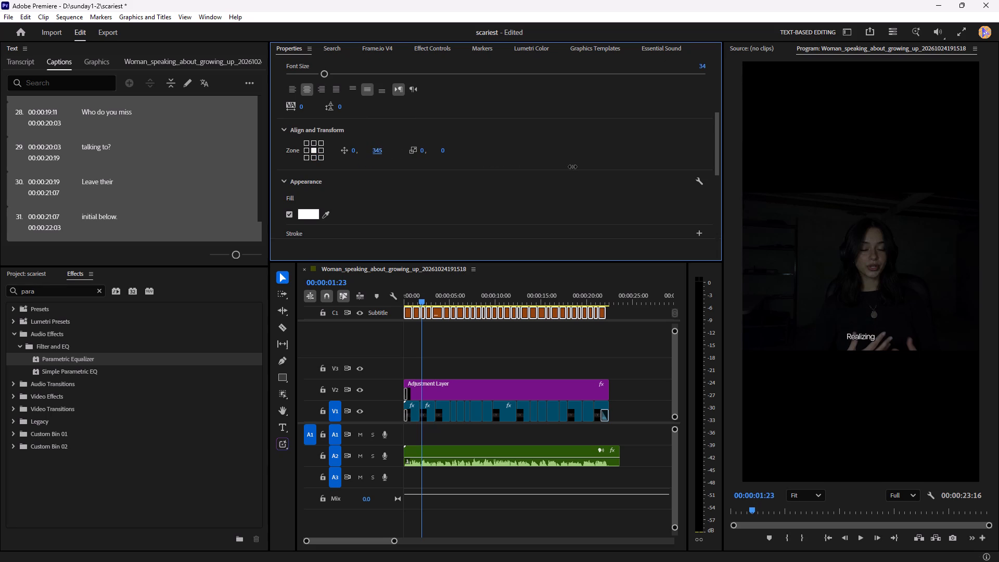
left_click_drag(572, 167, 545, 168)
left_click_drag(545, 168, 559, 168)
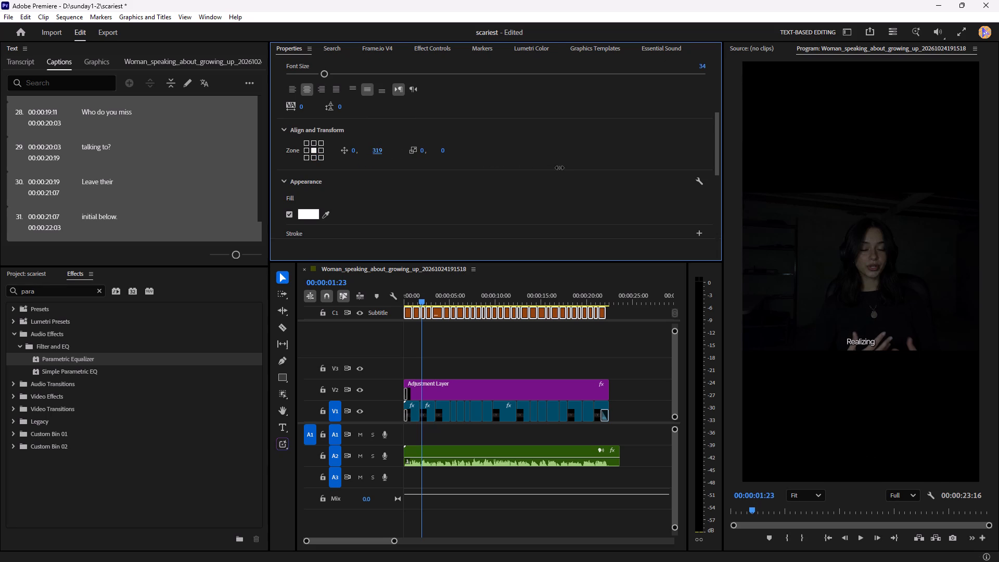
left_click_drag(559, 168, 563, 168)
Play the sequence from the start, including at full screen, to check the captions' look and position against the video.
left_click(466, 341)
left_click_drag(414, 298, 384, 300)
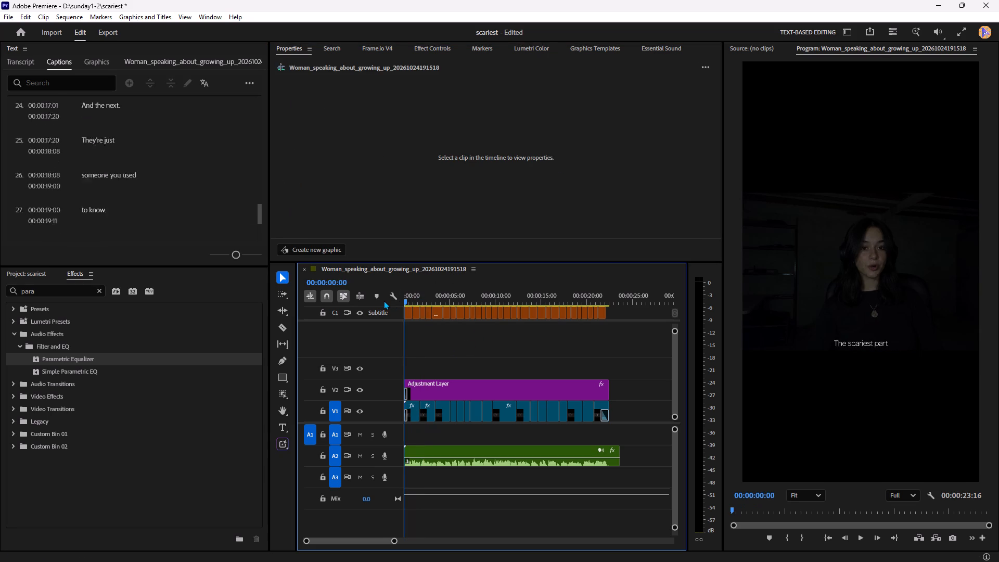
left_click_drag(384, 300, 383, 300)
key("space")
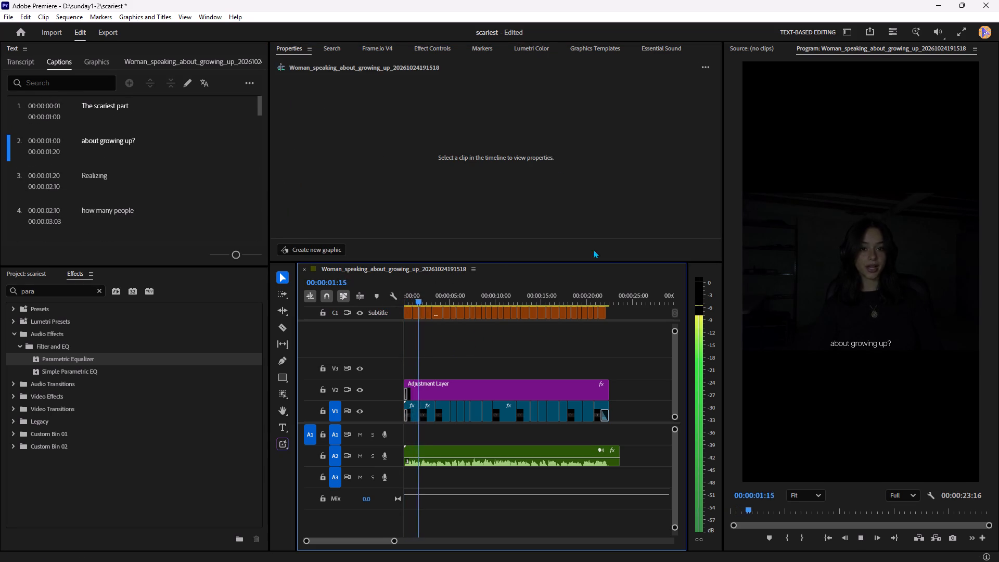
left_click(964, 33)
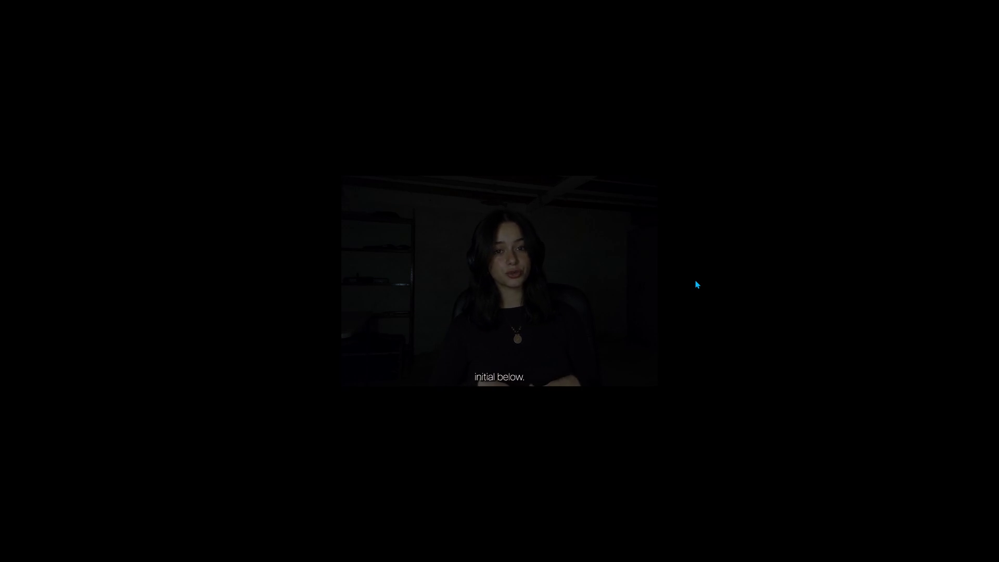
key("Escape")
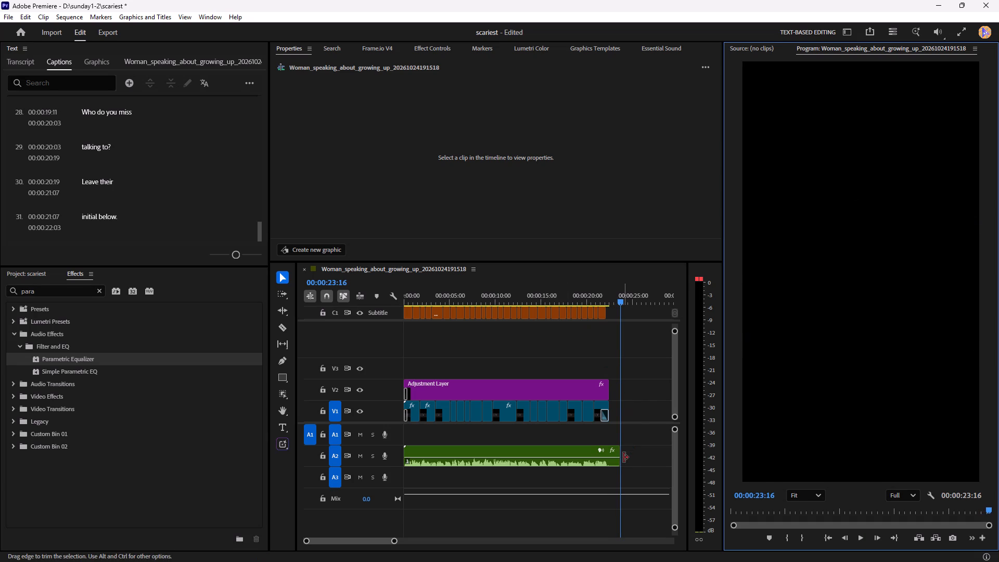
left_click_drag(507, 296, 318, 297)
key("space")
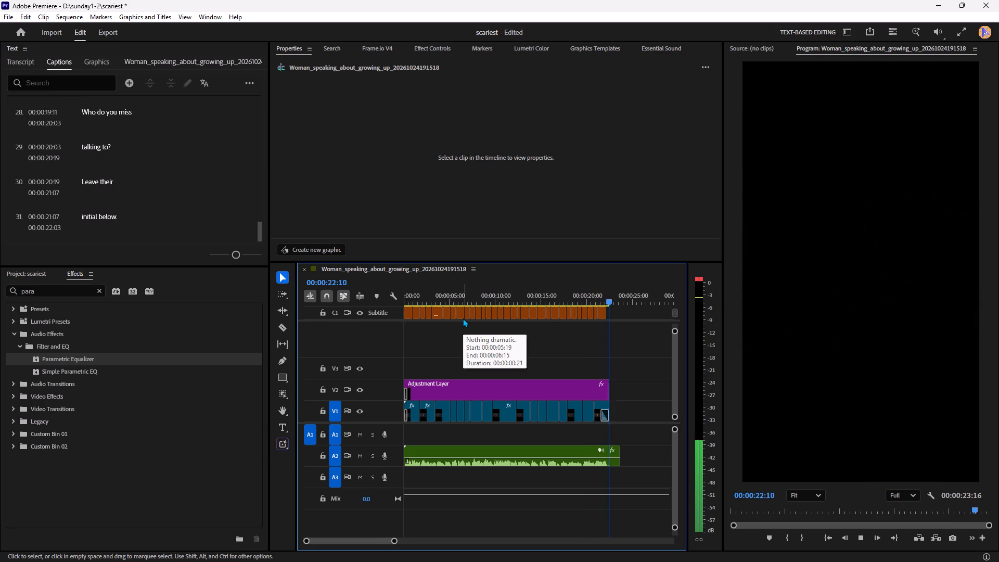
left_click_drag(473, 299, 391, 317)
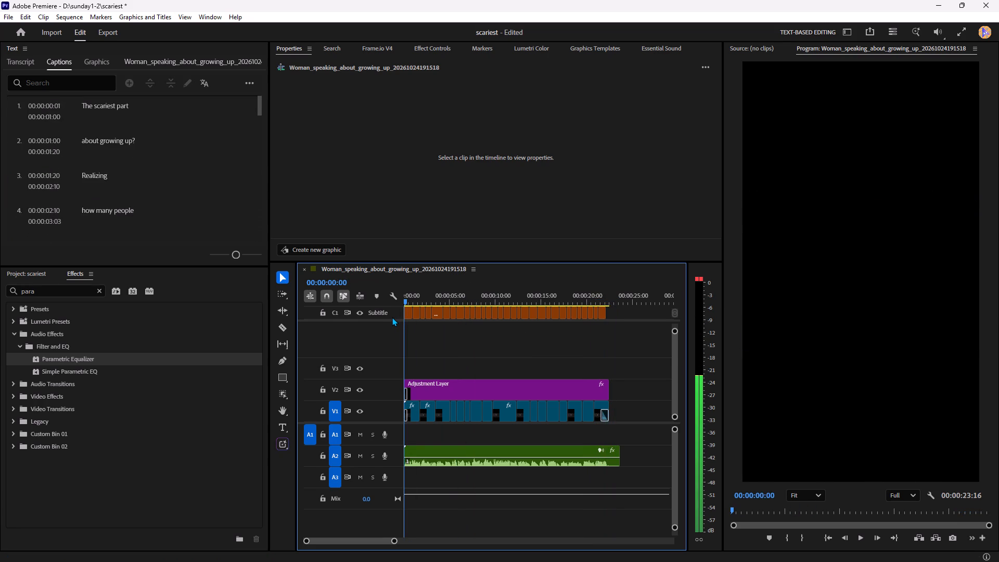
key("space")
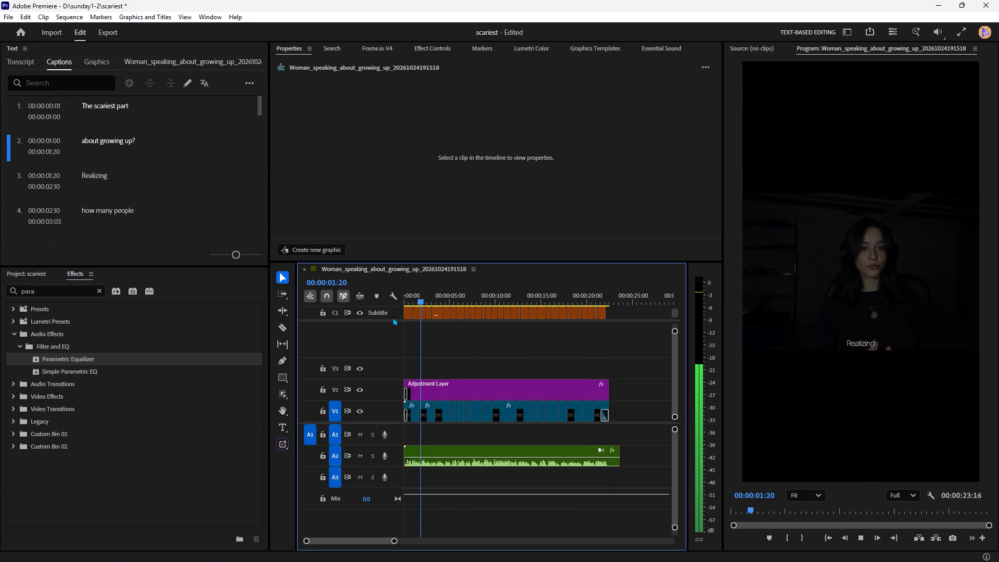
key("space")
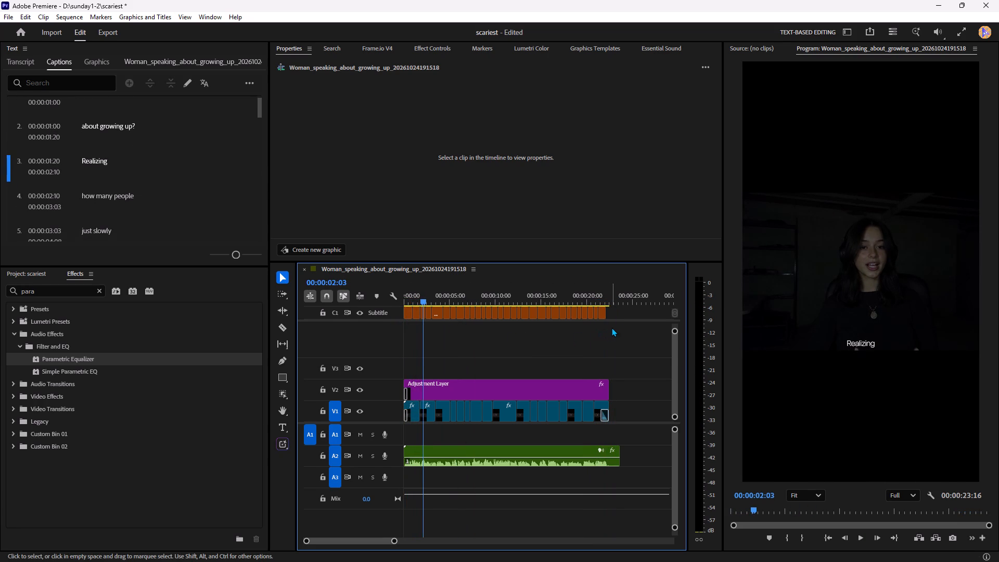
Select all captions on the subtitle track and change their Articulat CF font style to Light.
left_click_drag(612, 327, 351, 305)
left_click(374, 181)
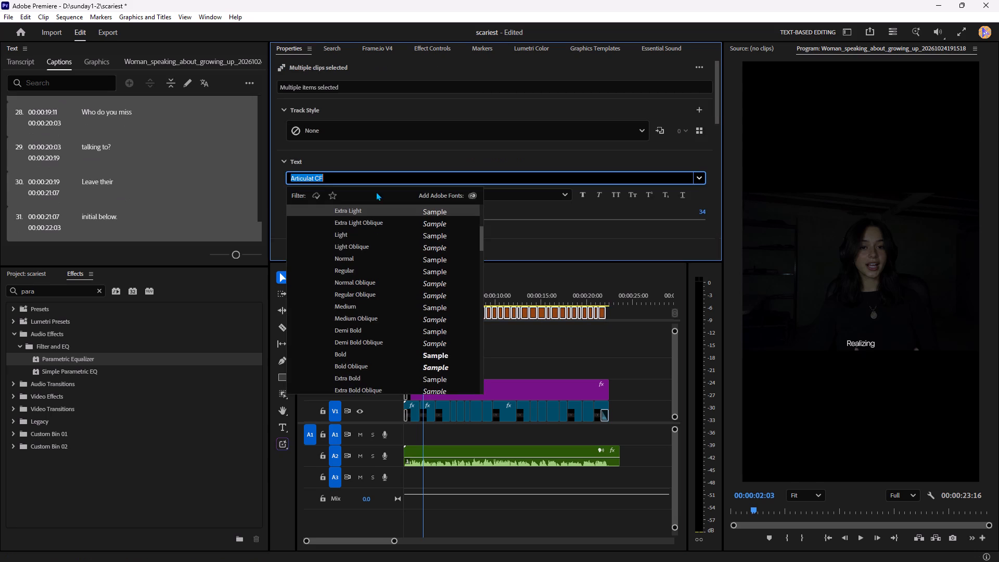
left_click(526, 227)
left_click(492, 195)
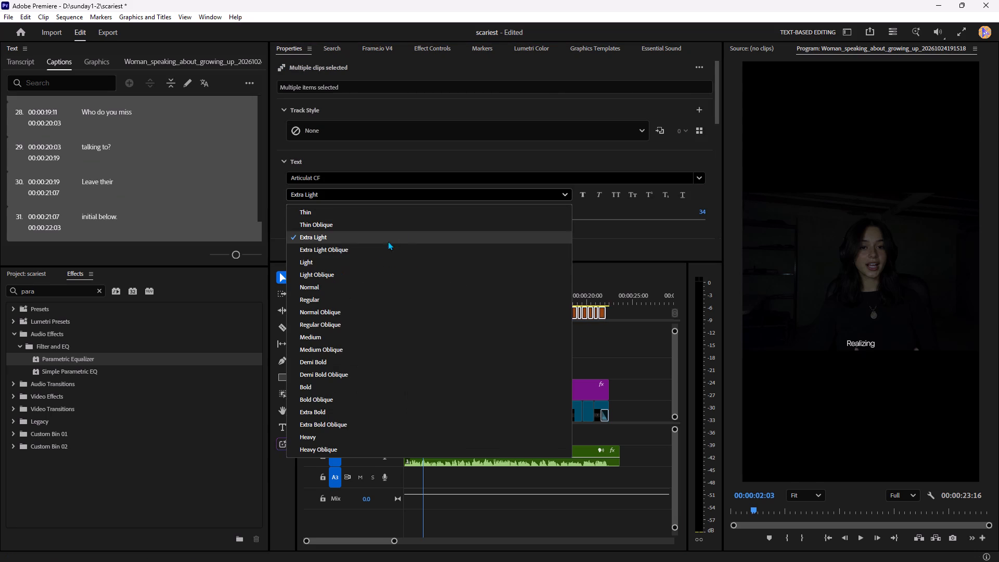
left_click(343, 262)
Adjust the font size of all selected captions to 41 while the sequence plays.
key("space")
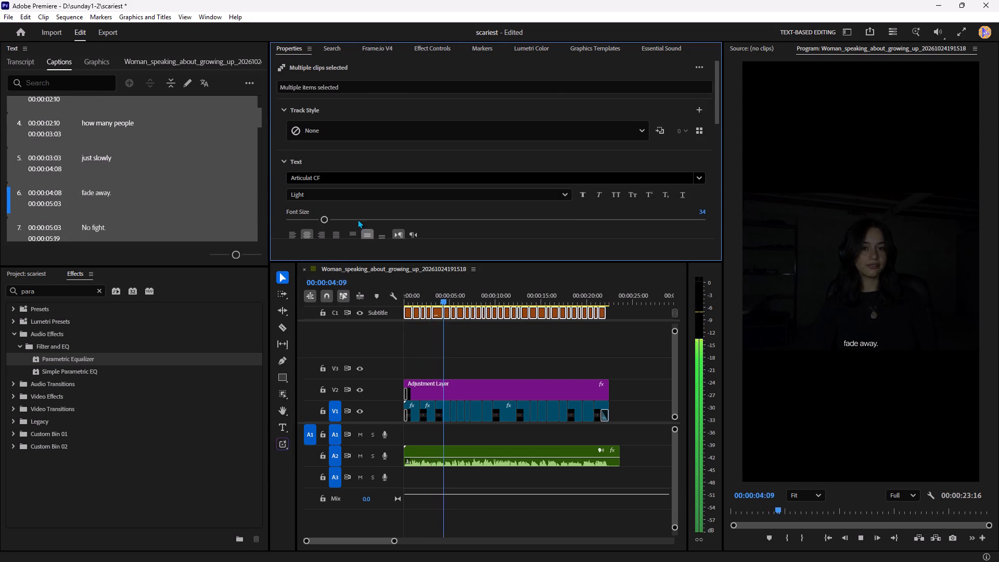
left_click_drag(325, 219, 327, 219)
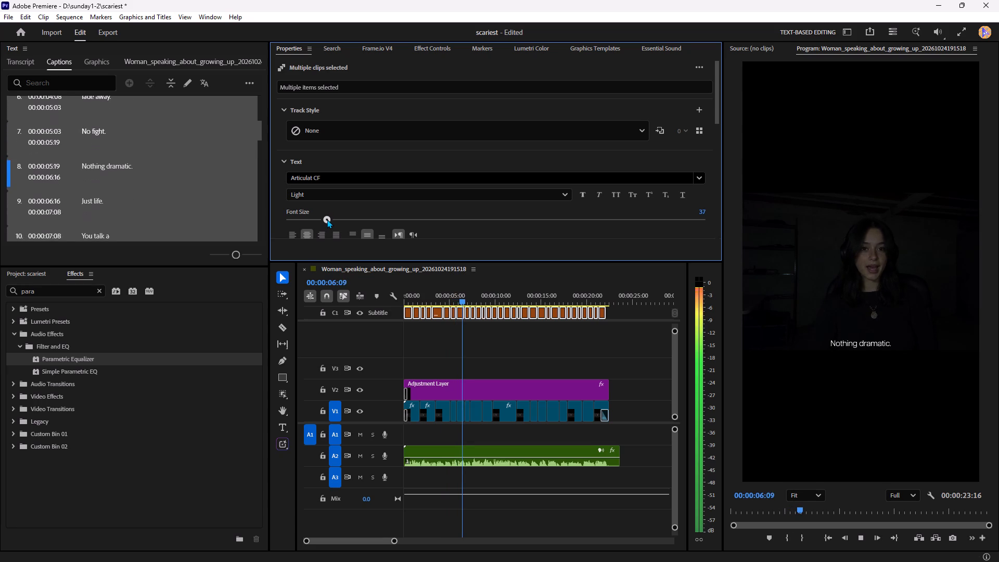
left_click_drag(327, 219, 330, 219)
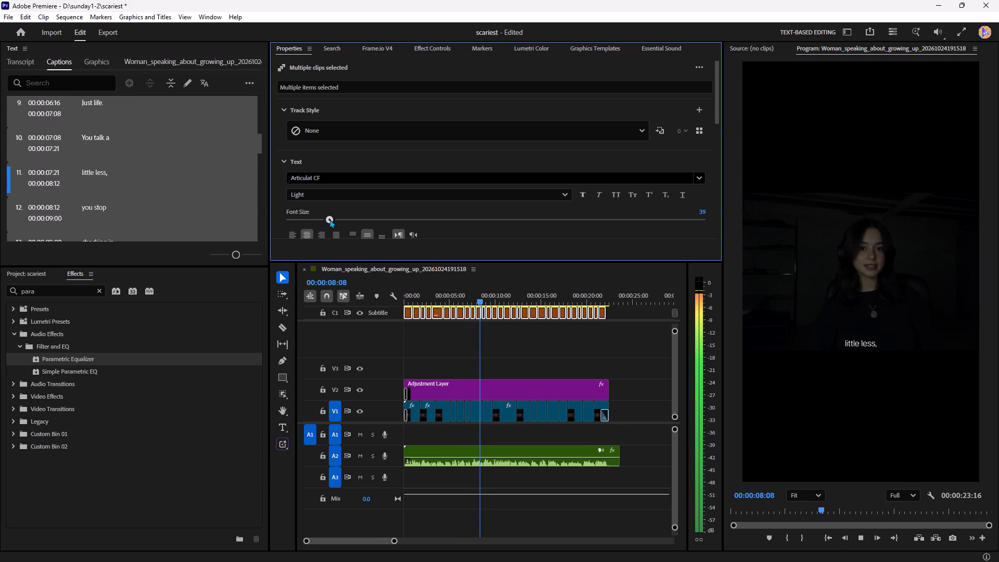
left_click_drag(330, 219, 330, 220)
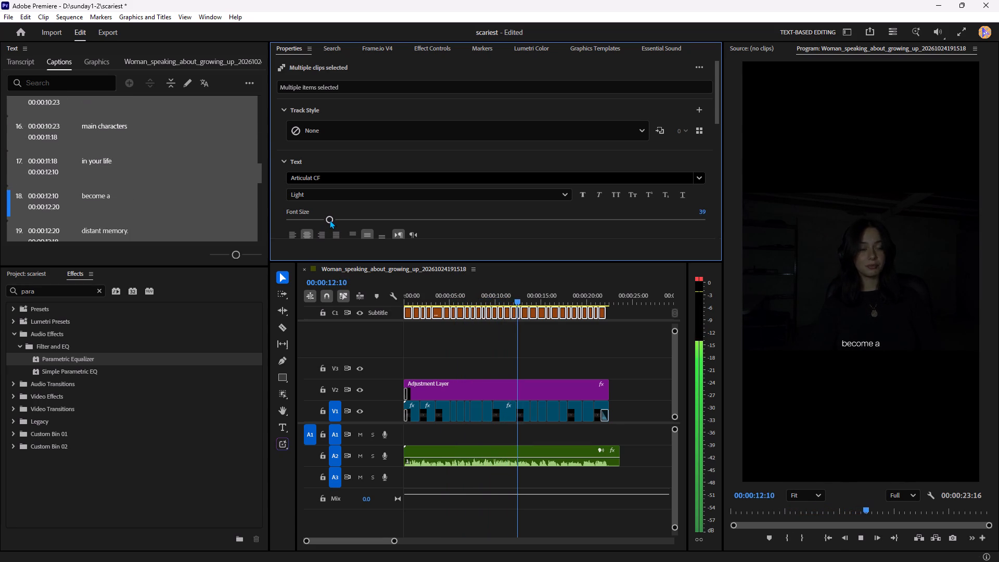
left_click(336, 219)
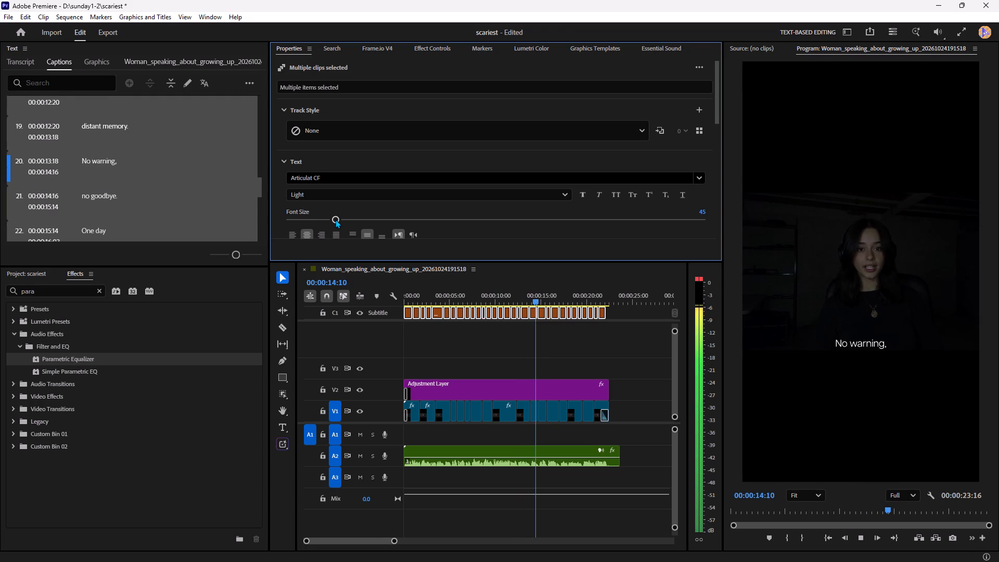
left_click_drag(335, 219, 331, 220)
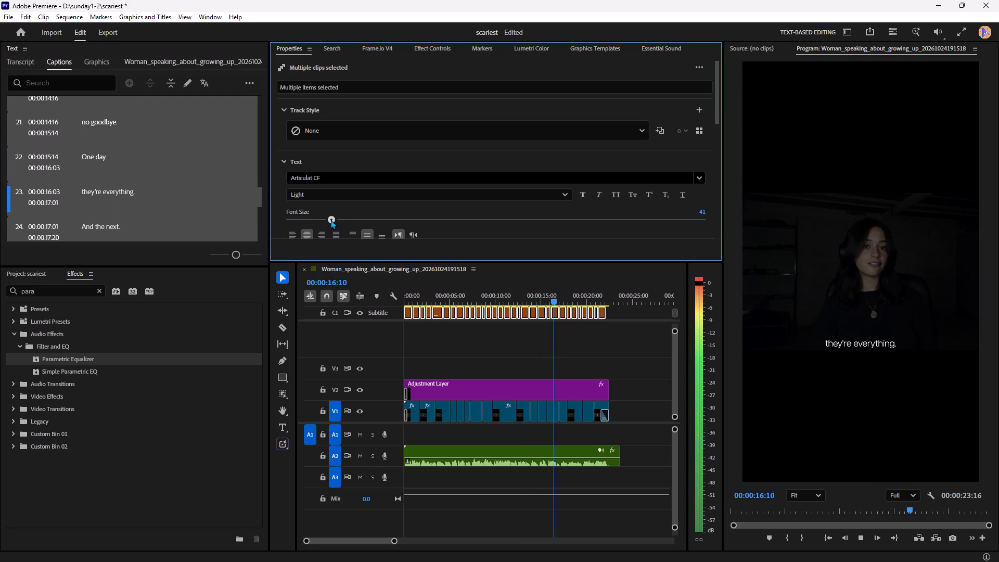
left_click_drag(331, 220, 330, 220)
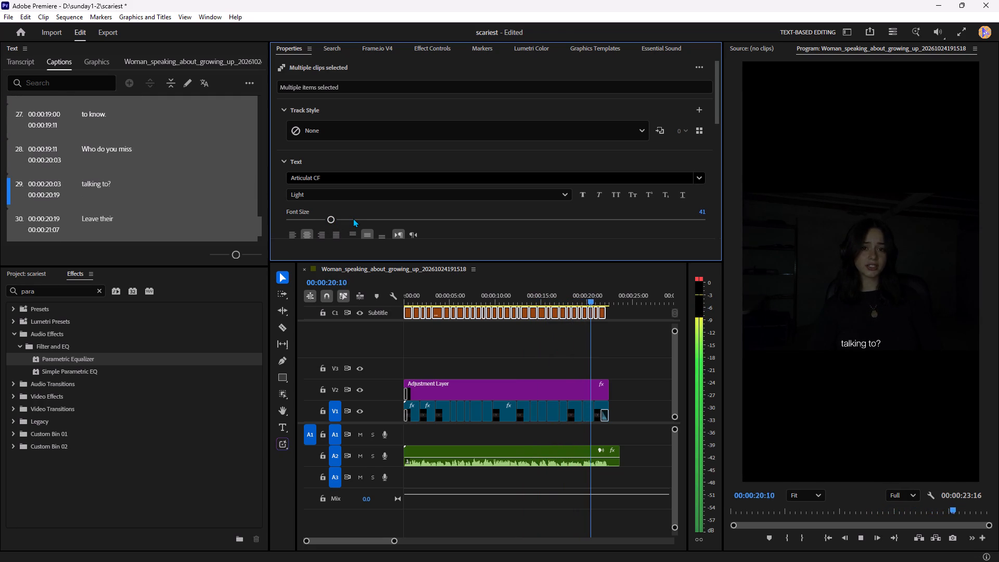
Return the playhead to the sequence start and import the 614342__mitchanary__vinyl-dust-50 WAV file from the Downloads folder.
left_click(29, 66)
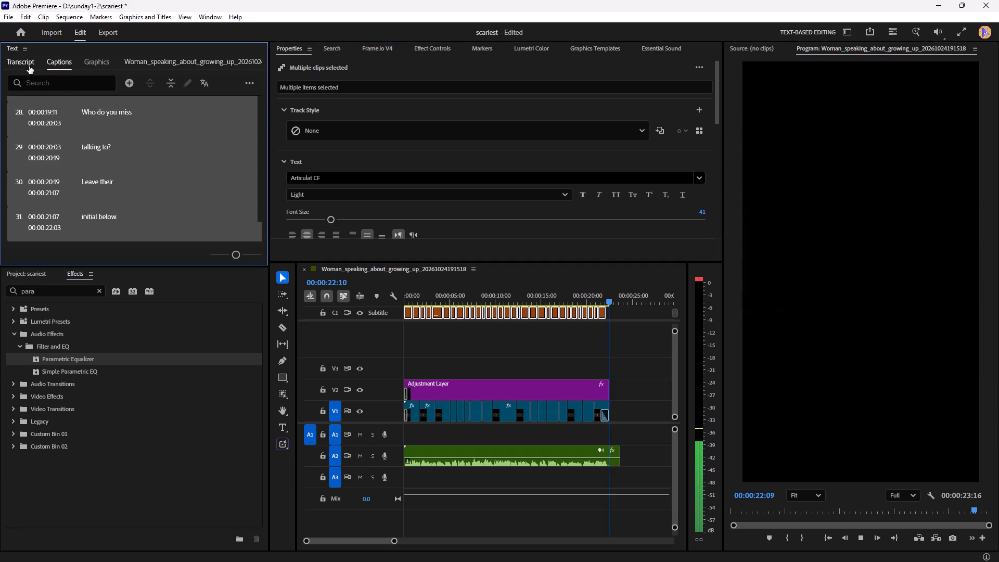
left_click_drag(418, 300, 341, 303)
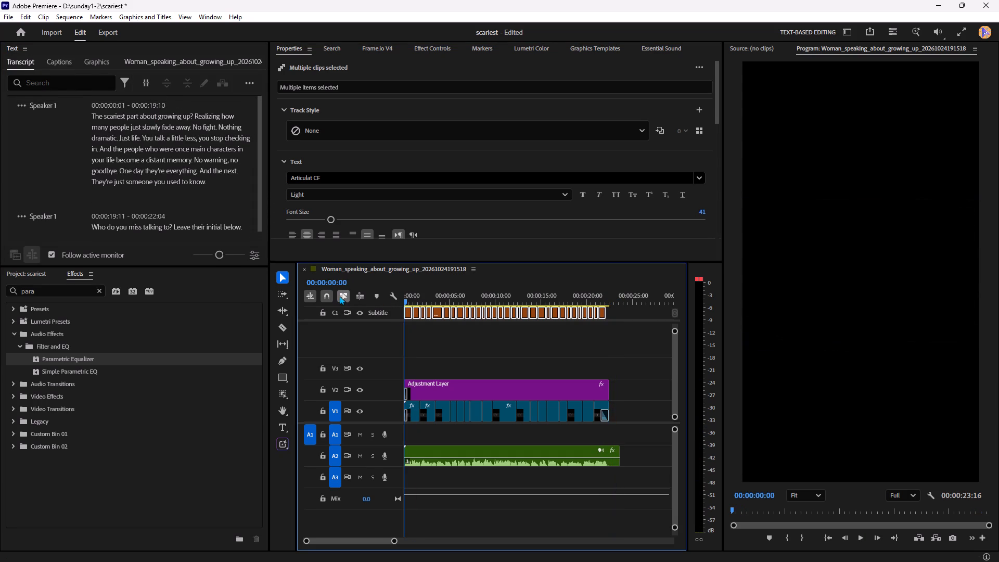
key("ctrl+i")
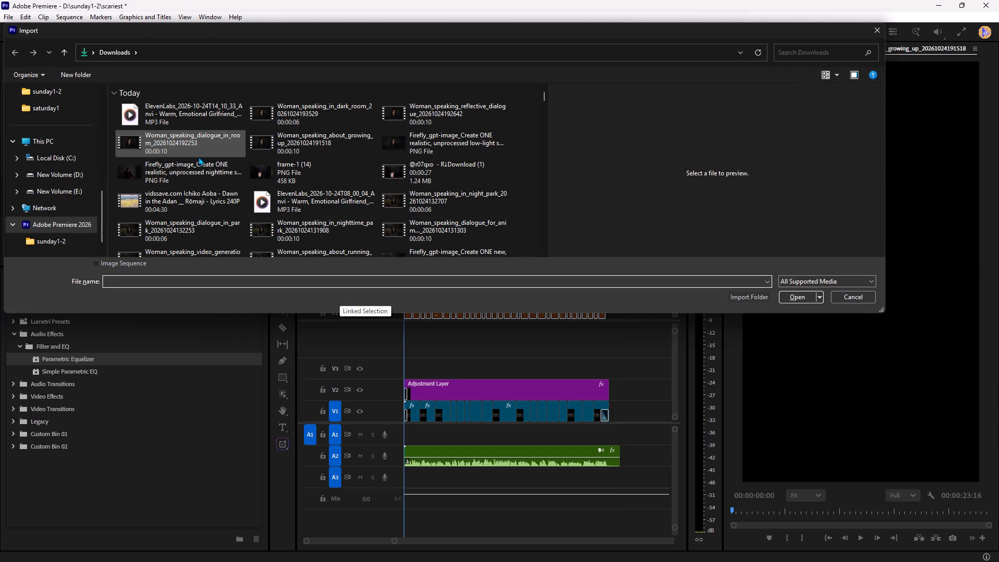
scroll(213, 170, "down", 12)
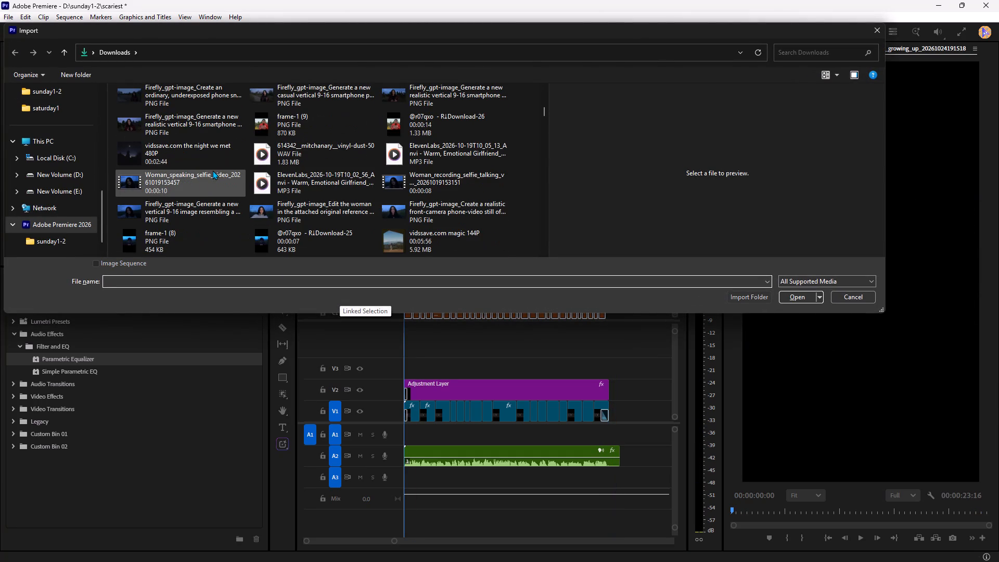
left_click(293, 156)
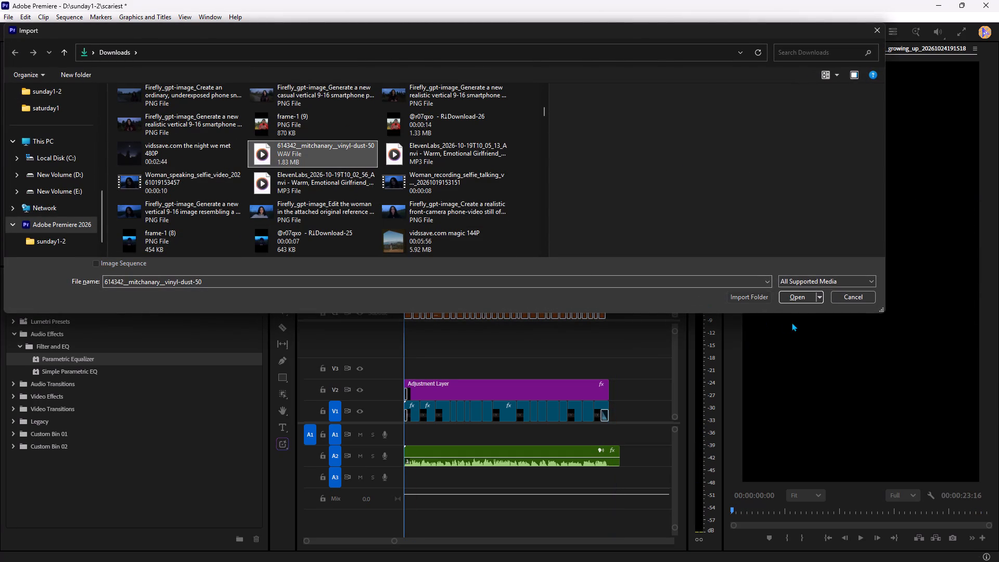
left_click(790, 300)
Place the vinyl-dust audio at the start of track A1 and trim its end to about 6.7 seconds during playback.
left_click_drag(59, 495, 189, 470)
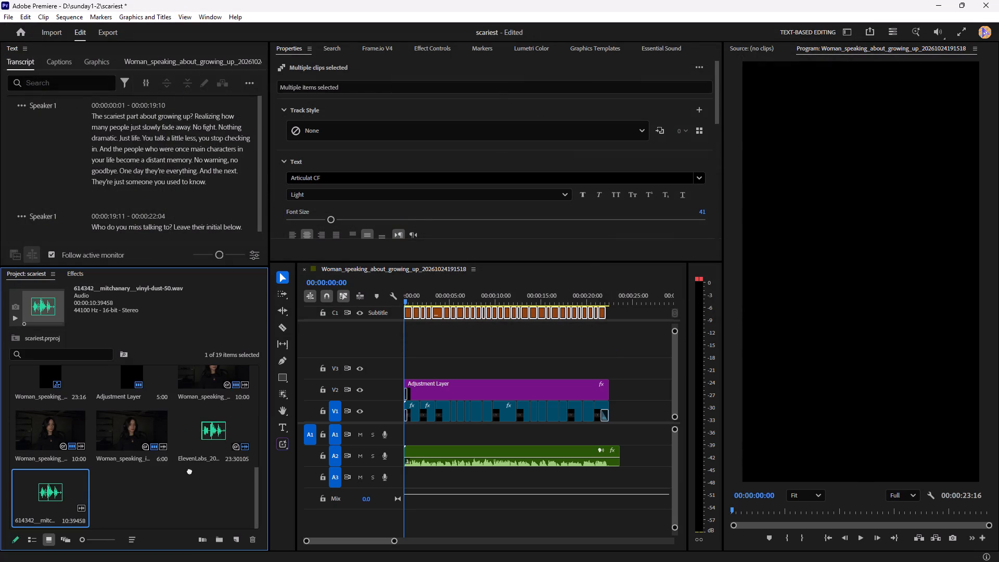
left_click_drag(189, 470, 398, 440)
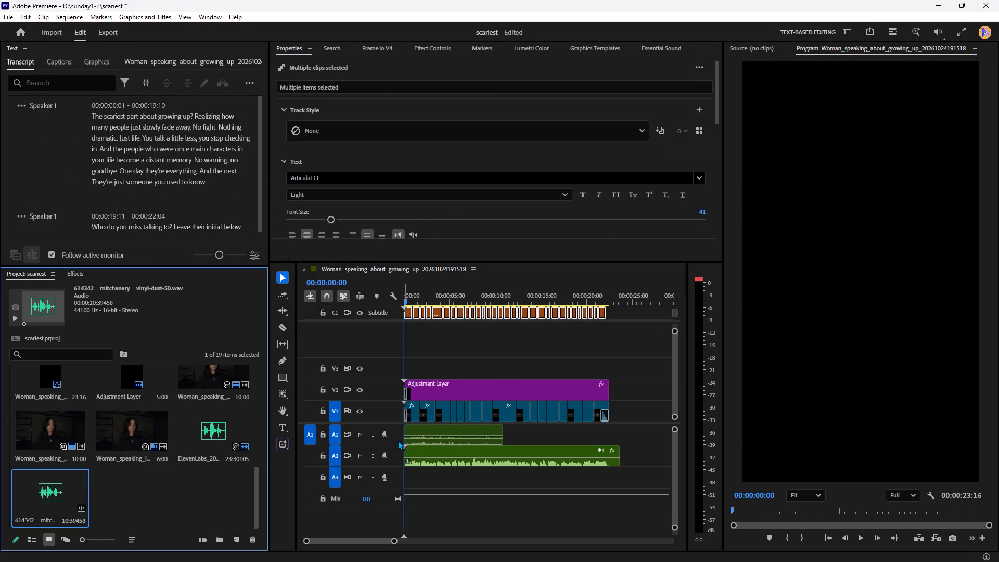
key("space")
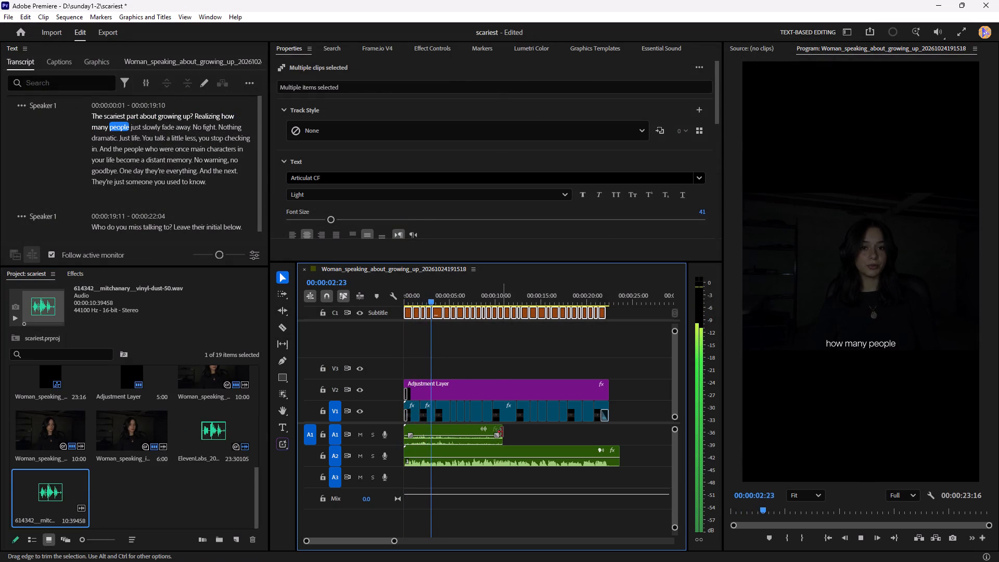
left_click_drag(503, 432, 462, 445)
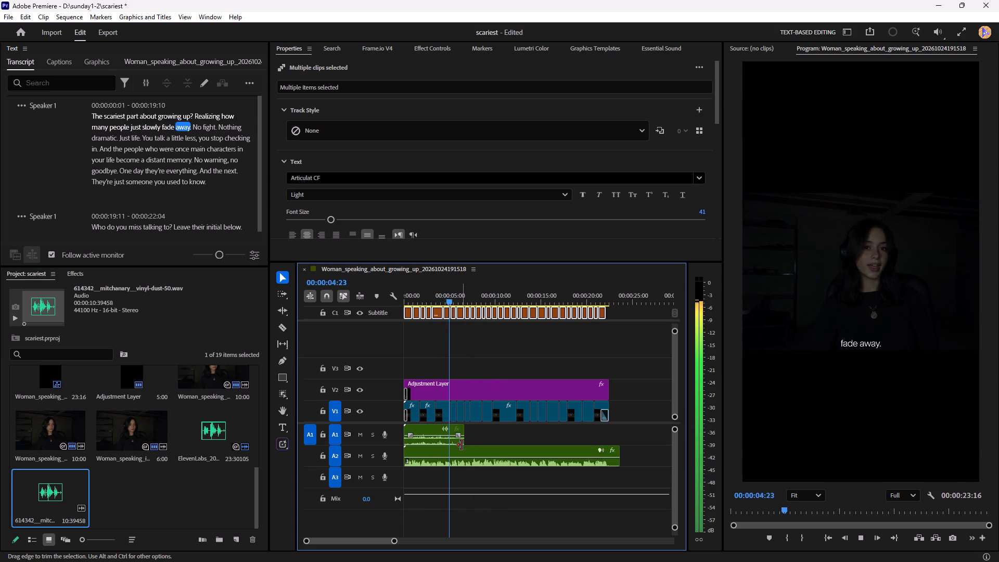
Duplicate the trimmed vinyl-dust clip and place the copy directly after the original on track A1.
left_click(439, 433)
key("ctrl+c")
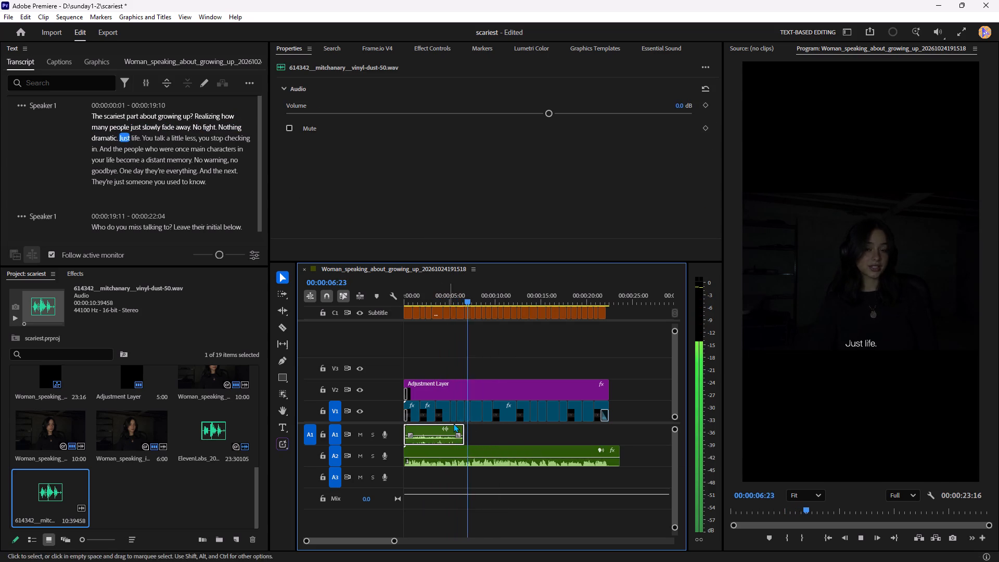
key("ctrl+space")
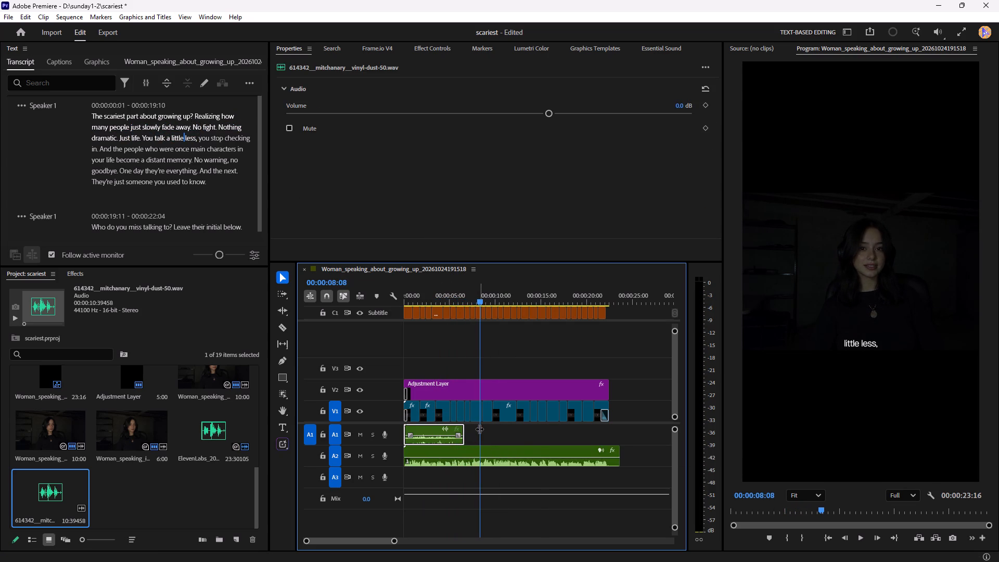
key("ctrl+v")
left_click_drag(503, 429, 499, 431)
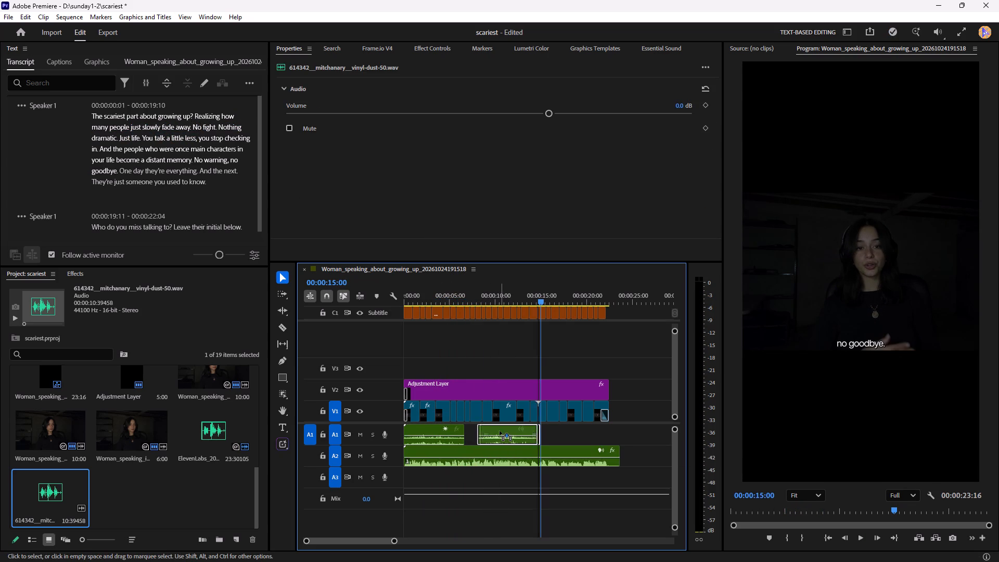
left_click_drag(499, 431, 488, 432)
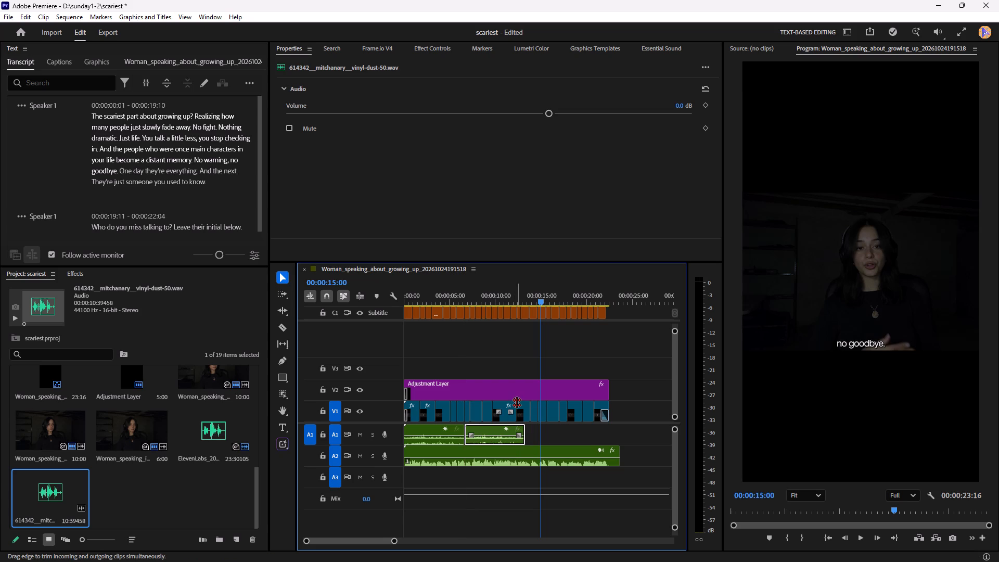
Place two more vinyl-dust copies end to end on track A1 and trim the last one to the adjustment layer's end.
key("ctrl+v")
left_click_drag(556, 430, 542, 433)
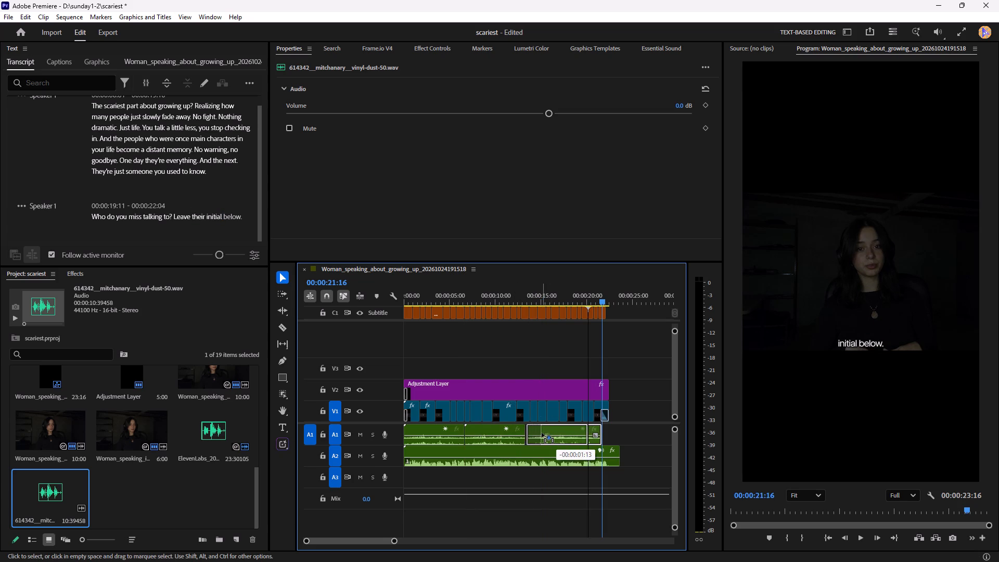
left_click_drag(542, 433, 541, 433)
left_click(548, 430)
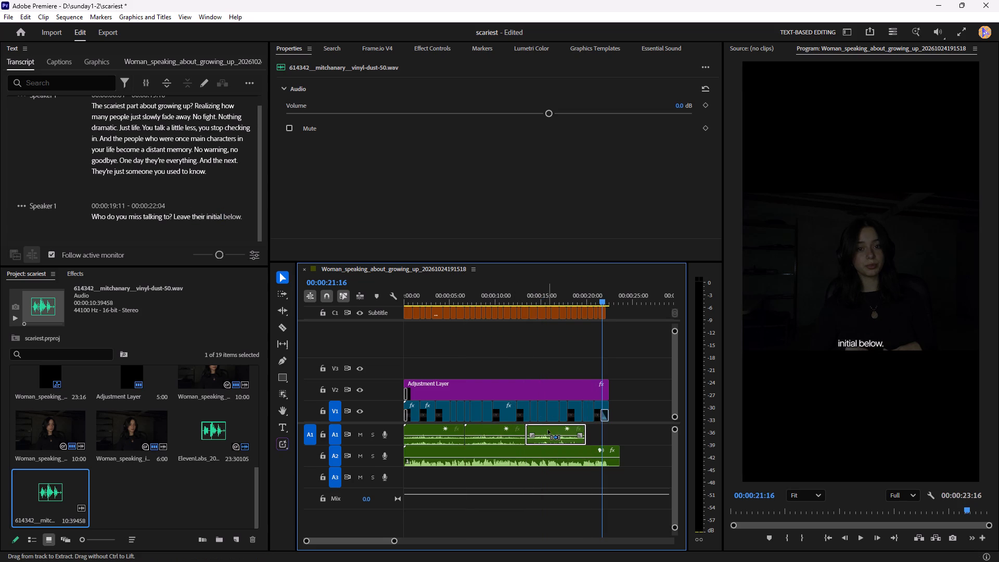
key("ctrl+v")
left_click_drag(613, 429, 599, 430)
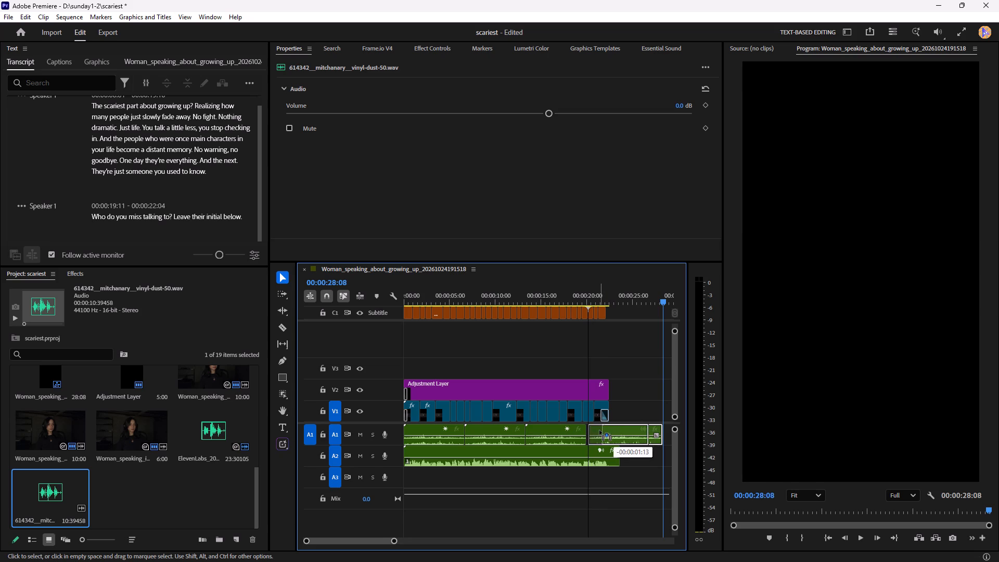
left_click_drag(599, 430, 597, 430)
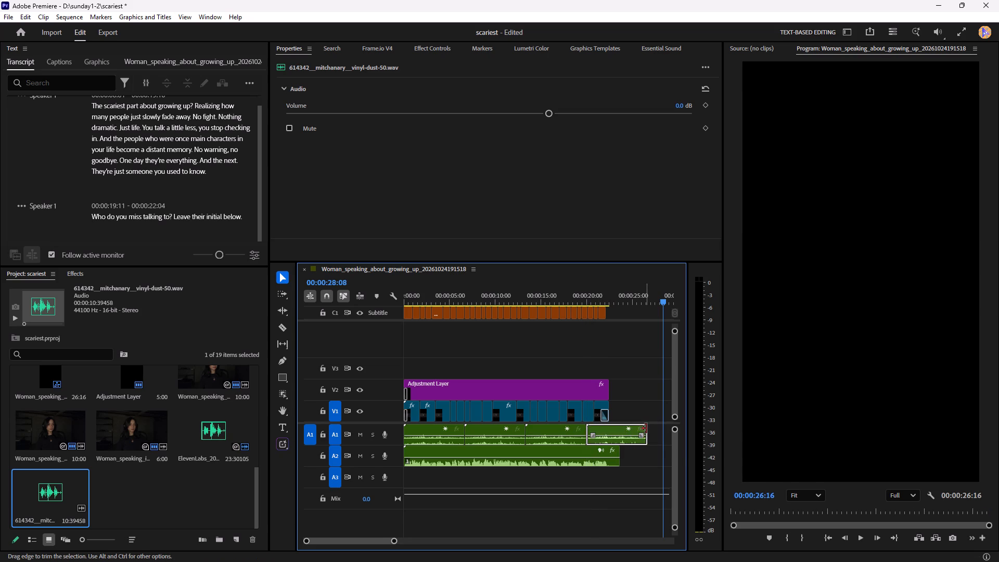
left_click_drag(646, 428, 609, 432)
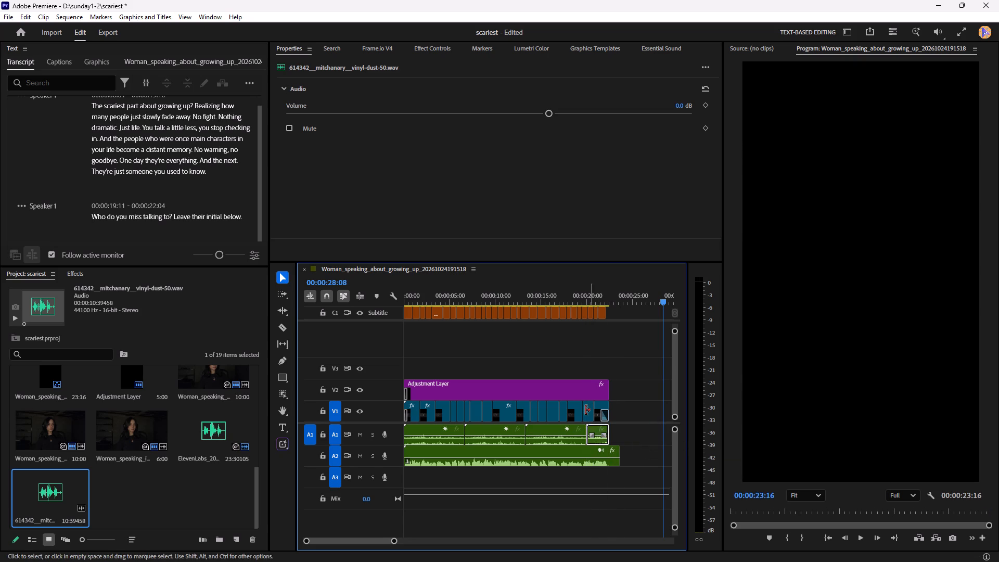
Lower the volume of all four vinyl-dust clips on track A1 to -11.5 dB, auditioning the sequence from its start.
left_click_drag(626, 433, 430, 433)
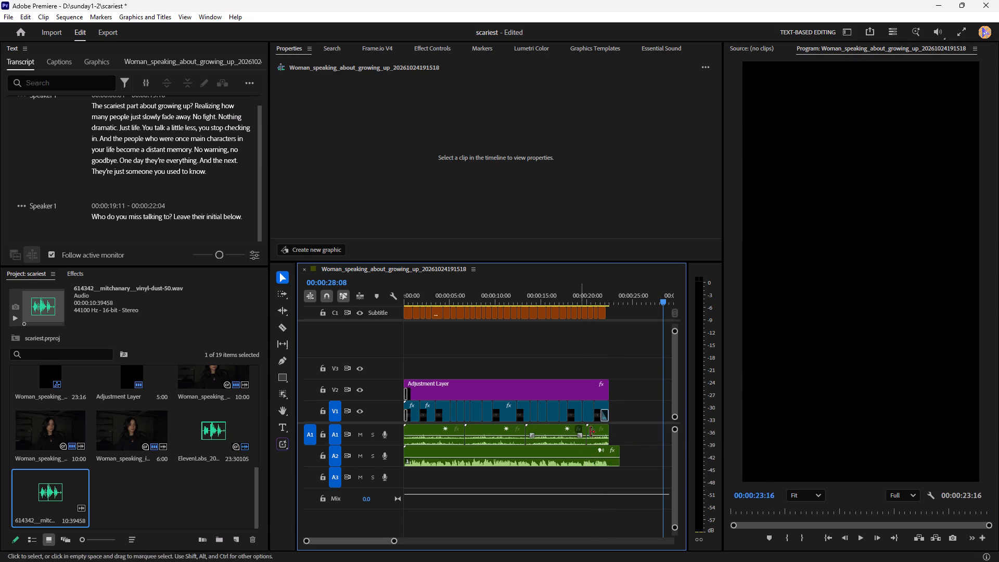
left_click_drag(623, 432, 433, 433)
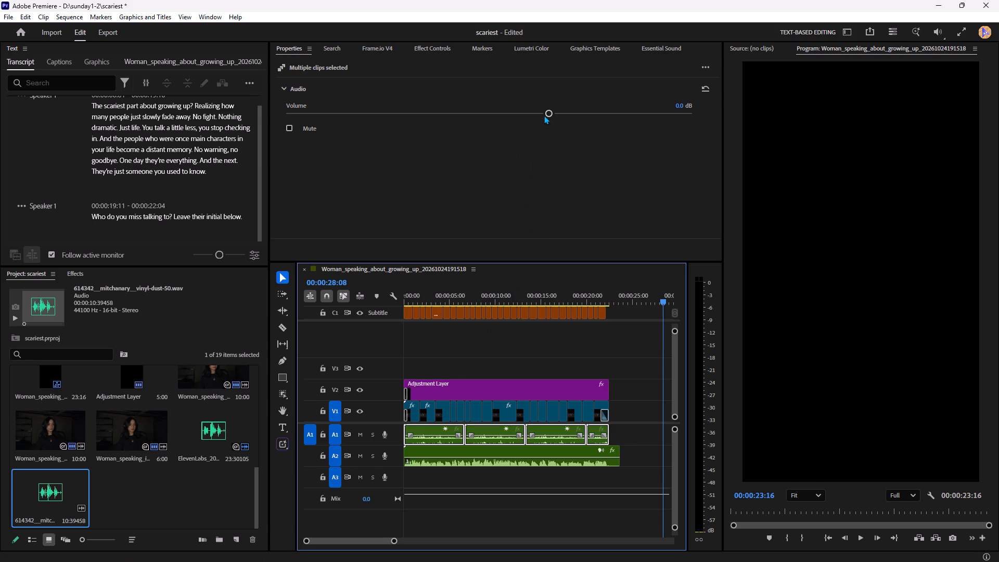
left_click_drag(545, 112, 440, 124)
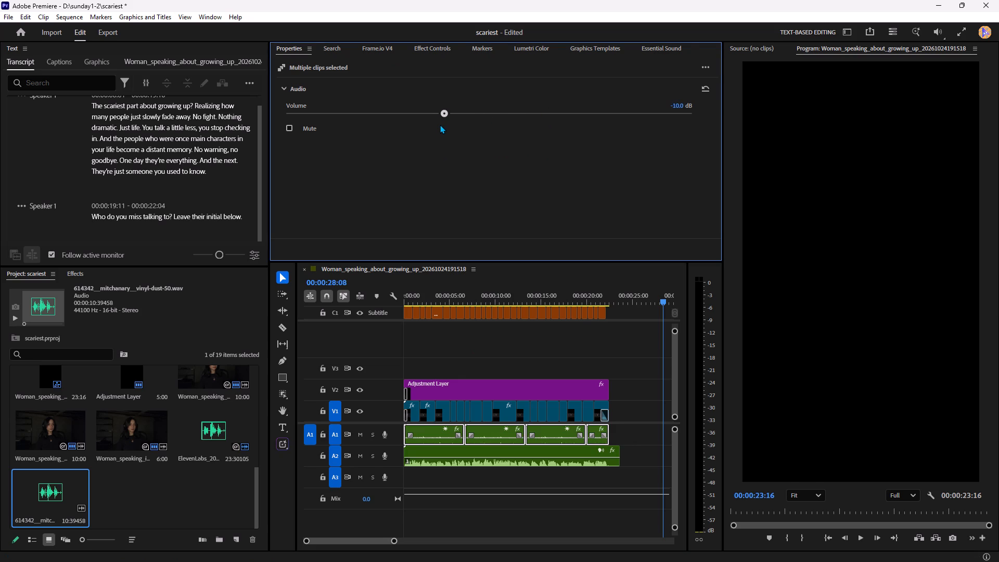
left_click_drag(440, 124, 440, 124)
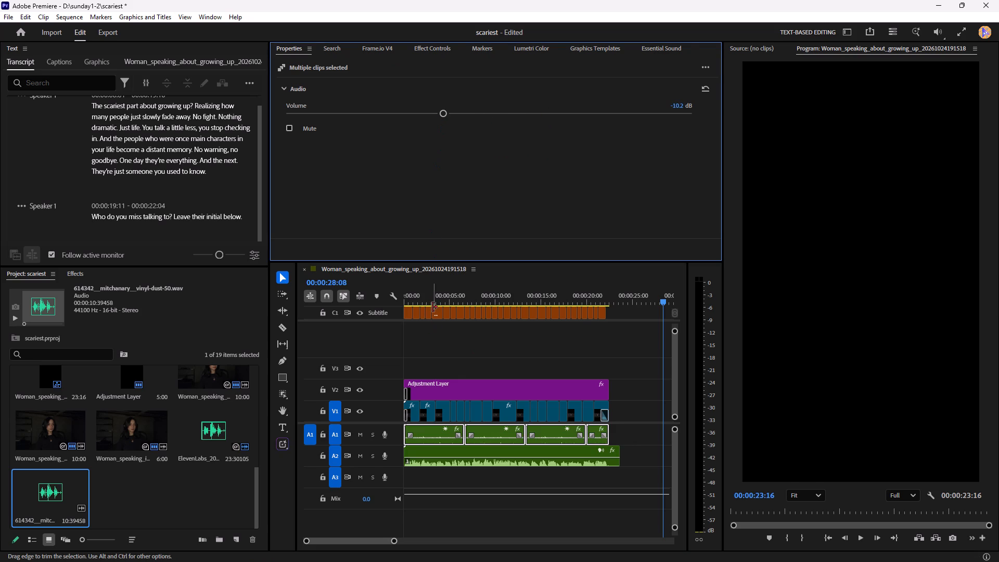
left_click_drag(431, 306, 372, 305)
left_click_drag(418, 301, 368, 301)
key("space")
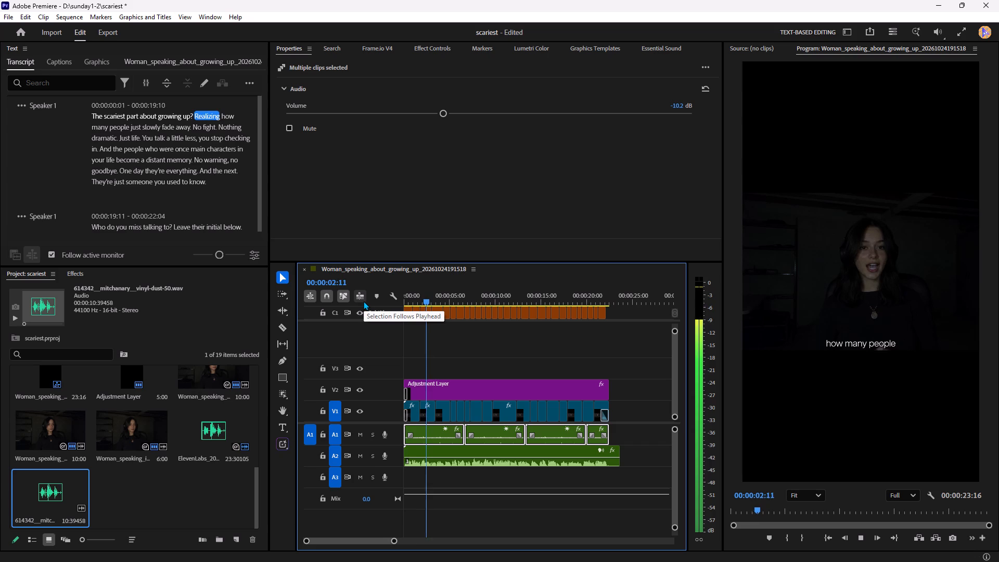
left_click_drag(444, 113, 440, 114)
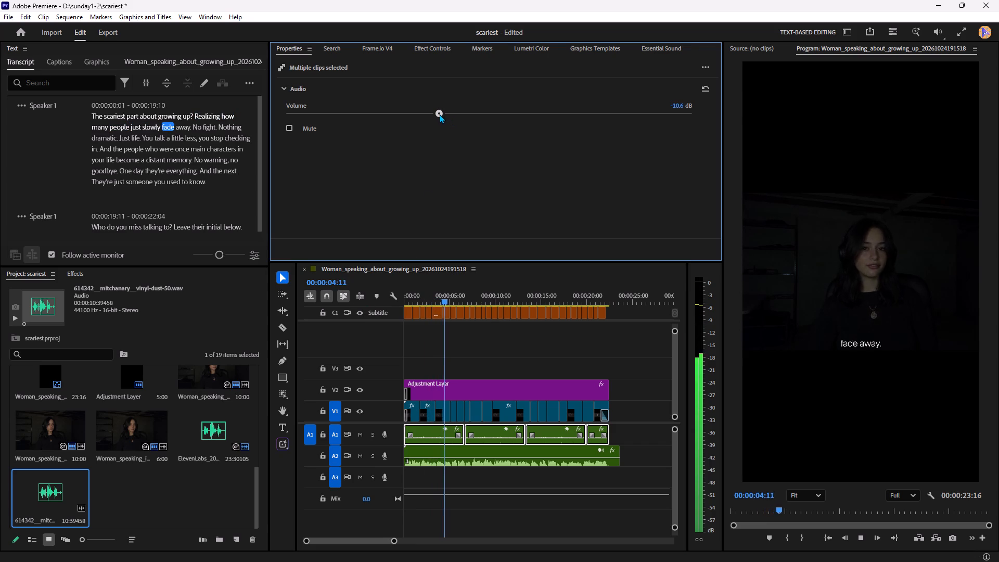
left_click_drag(440, 114, 437, 116)
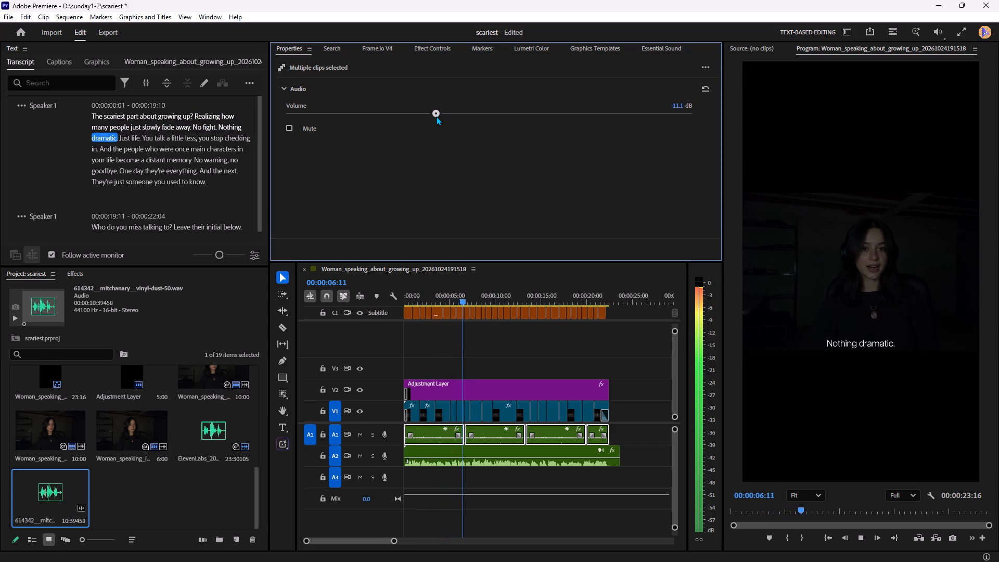
left_click_drag(437, 116, 433, 117)
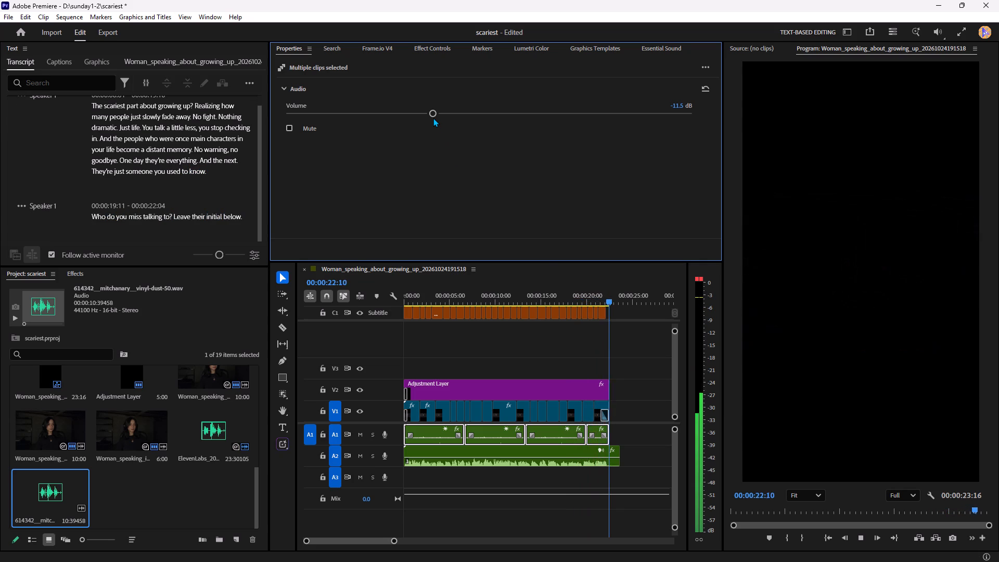
left_click(565, 350)
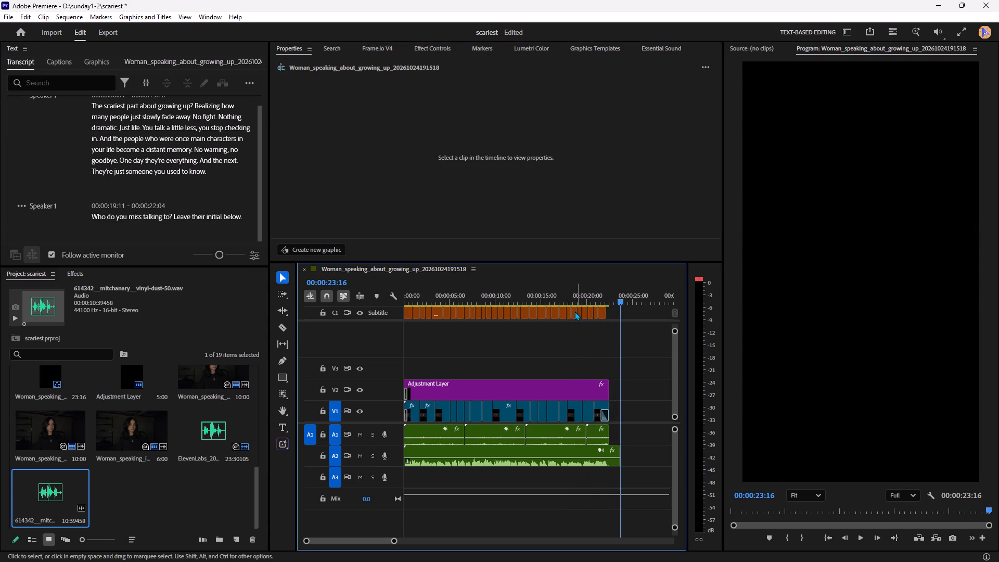
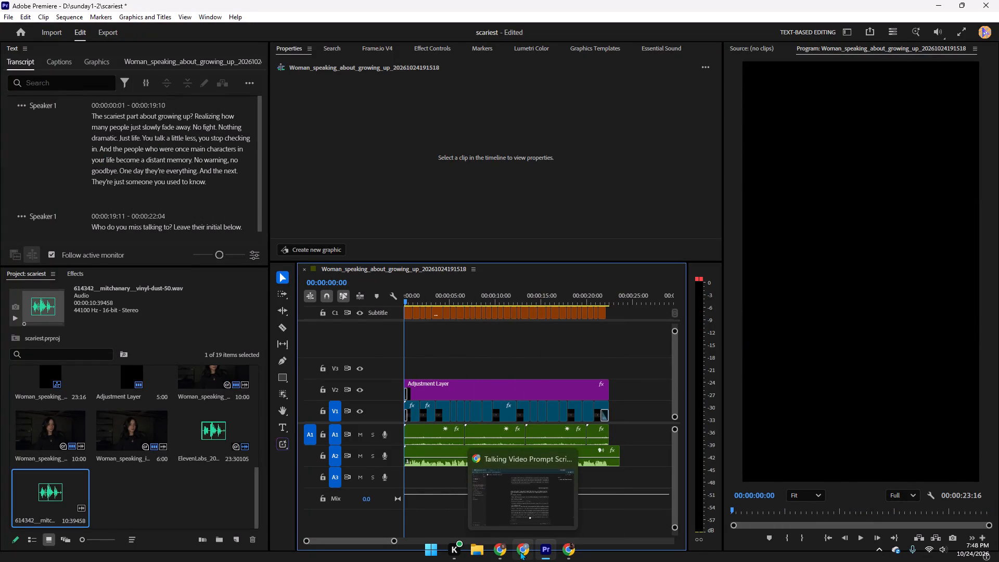
left_click(575, 556)
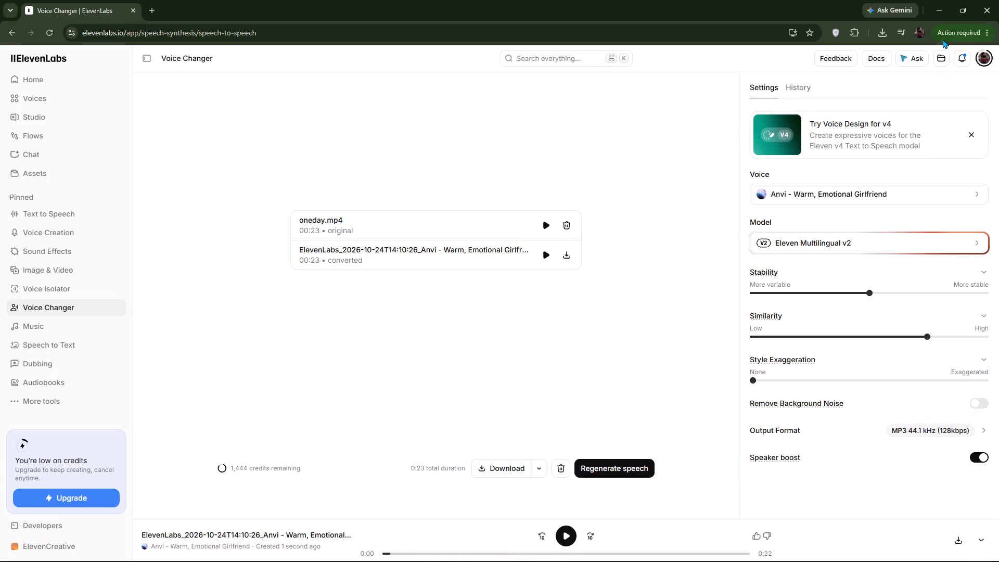
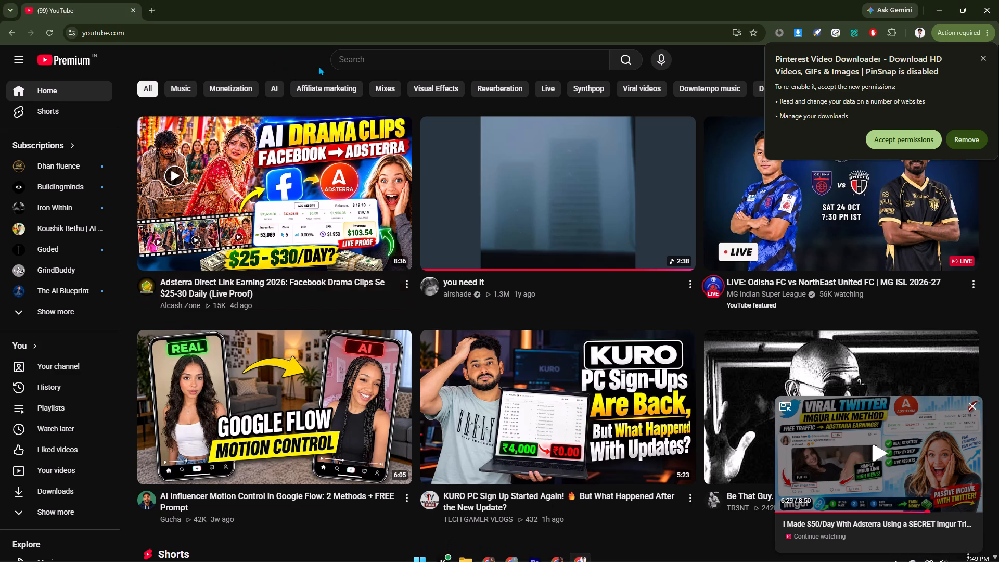
left_click(361, 62)
type("lone")
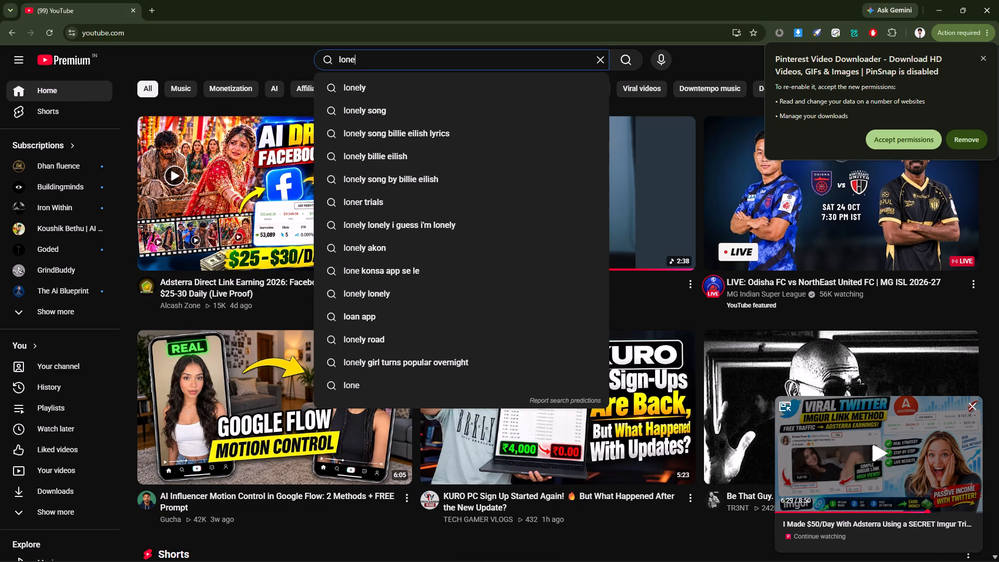
key("Down")
key("space")
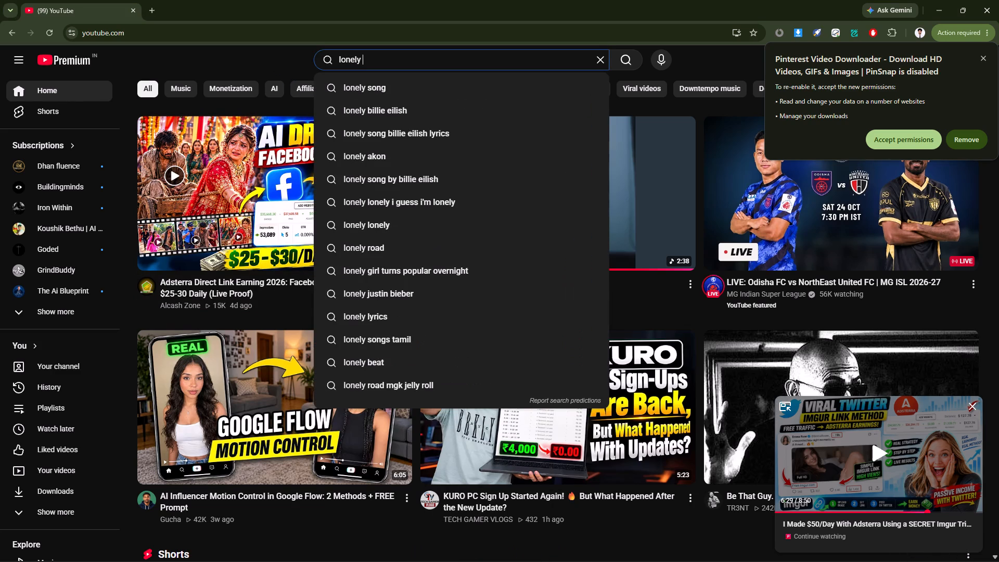
type("bill")
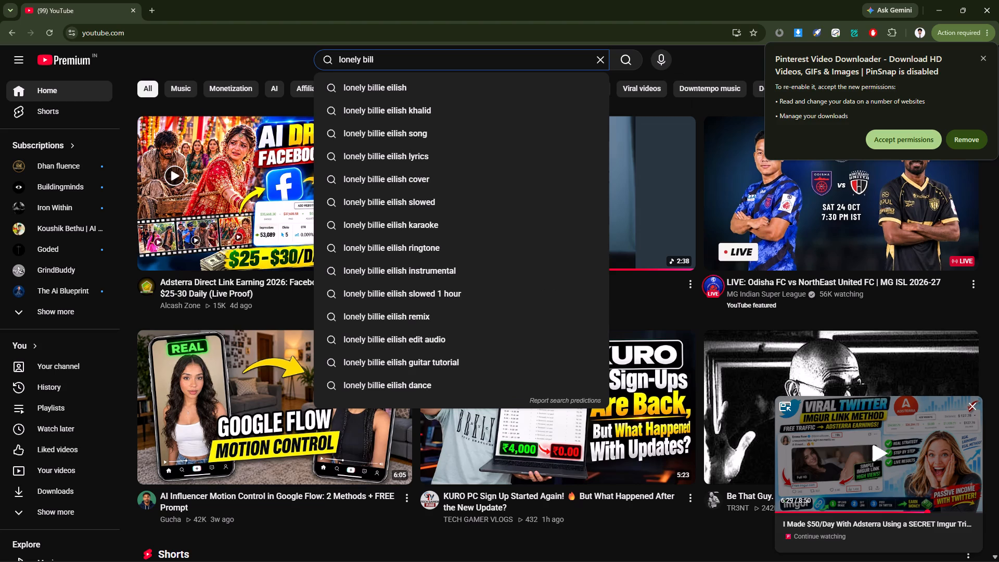
key("Down")
key("Return")
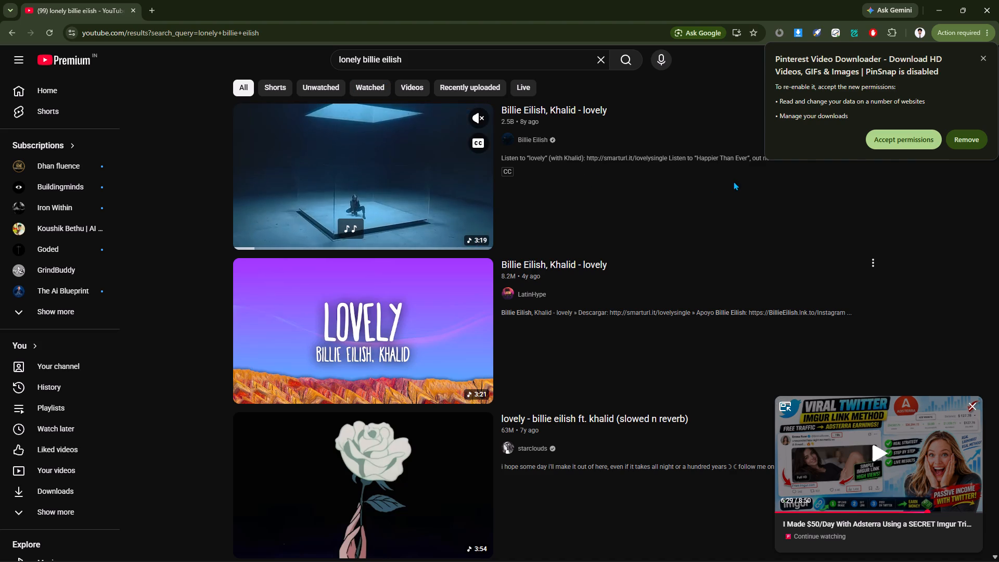
Dismiss the extension notice, open the first "Billie Eilish, Khalid - lovely" video, pause it and copy its share link.
left_click(984, 59)
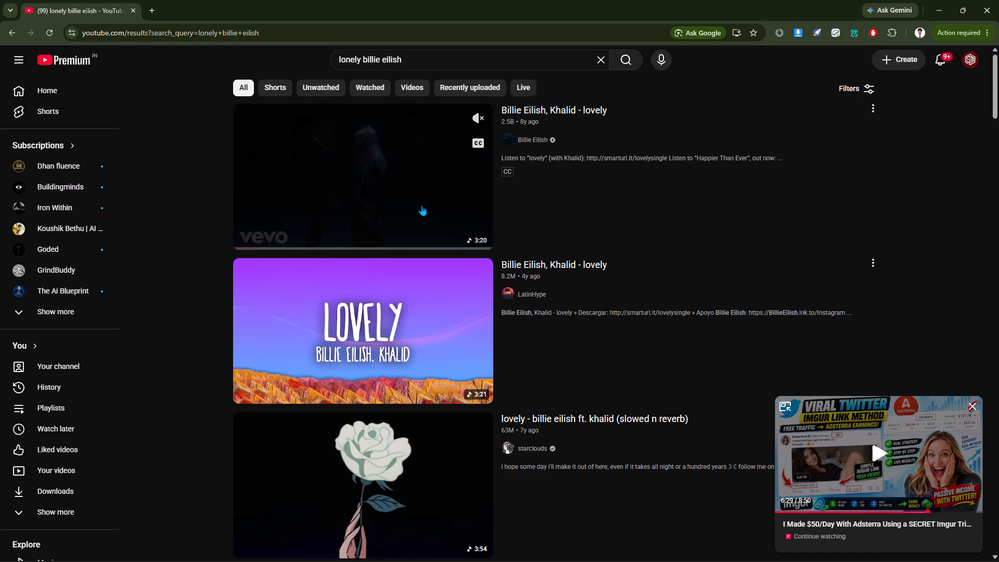
left_click(421, 205)
left_click(312, 341)
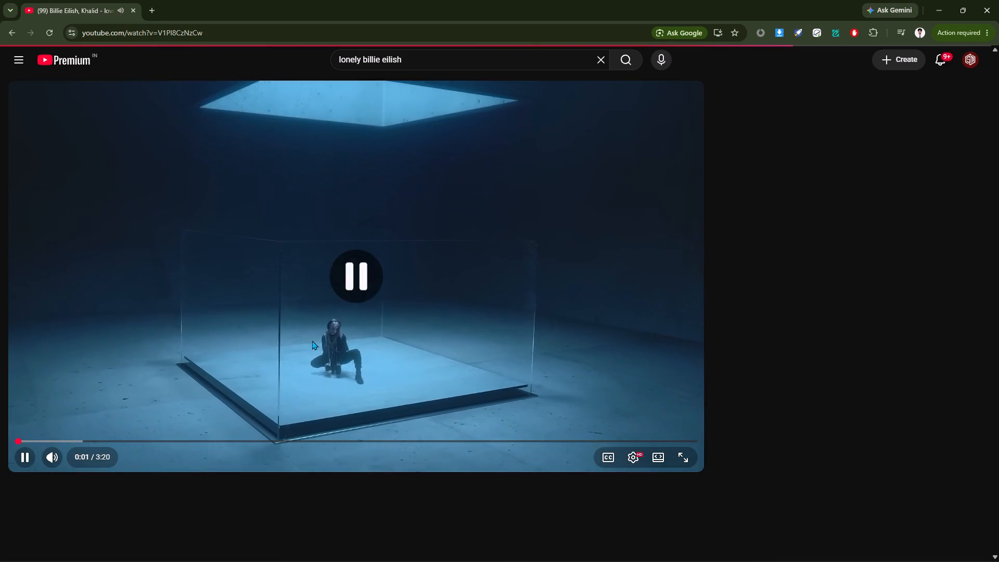
scroll(312, 340, "down", 10)
left_click(543, 302)
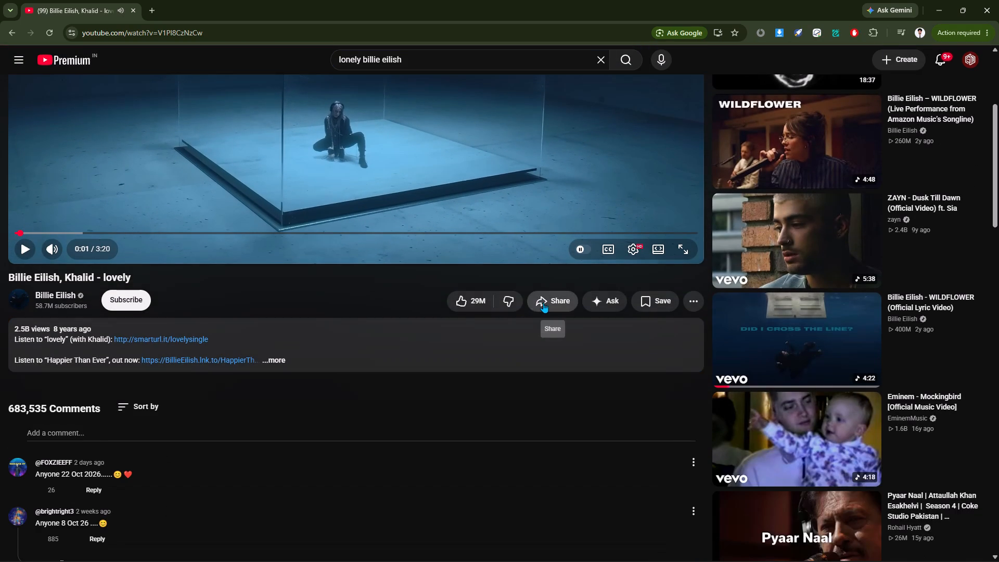
left_click(581, 359)
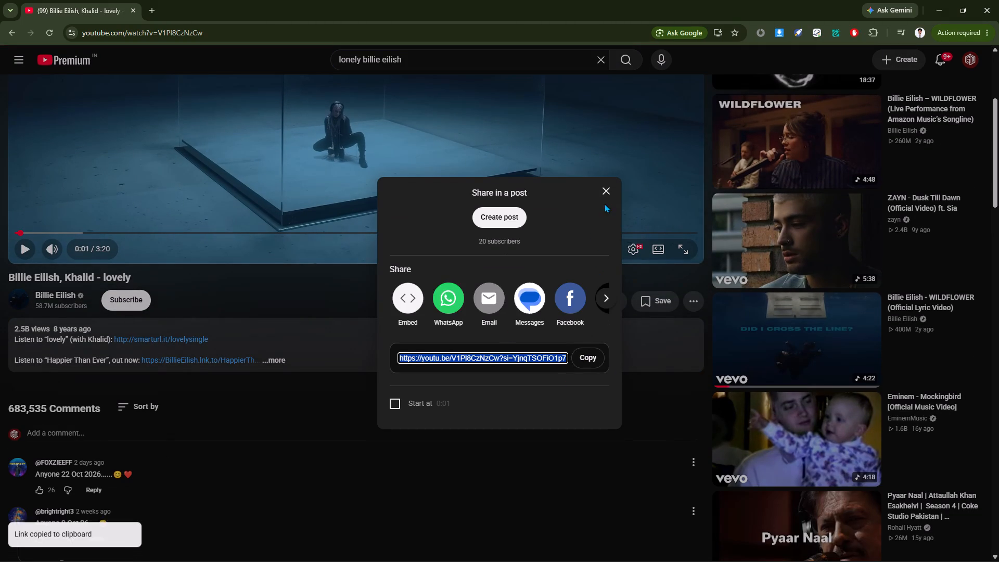
left_click(606, 187)
Search YouTube for "lonely billie eilish instrumental".
scroll(354, 187, "up", 6)
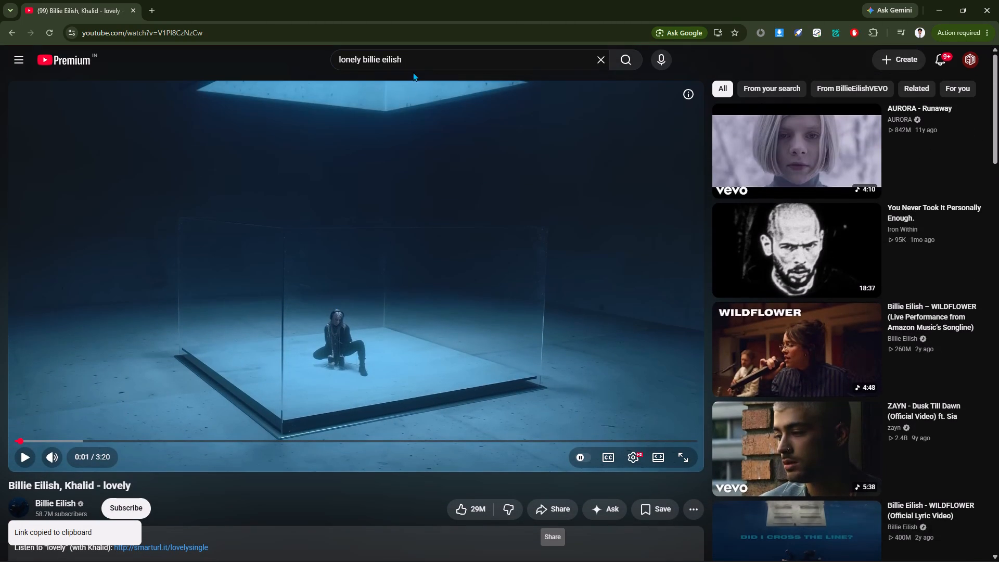
left_click(417, 61)
key("space")
type("in")
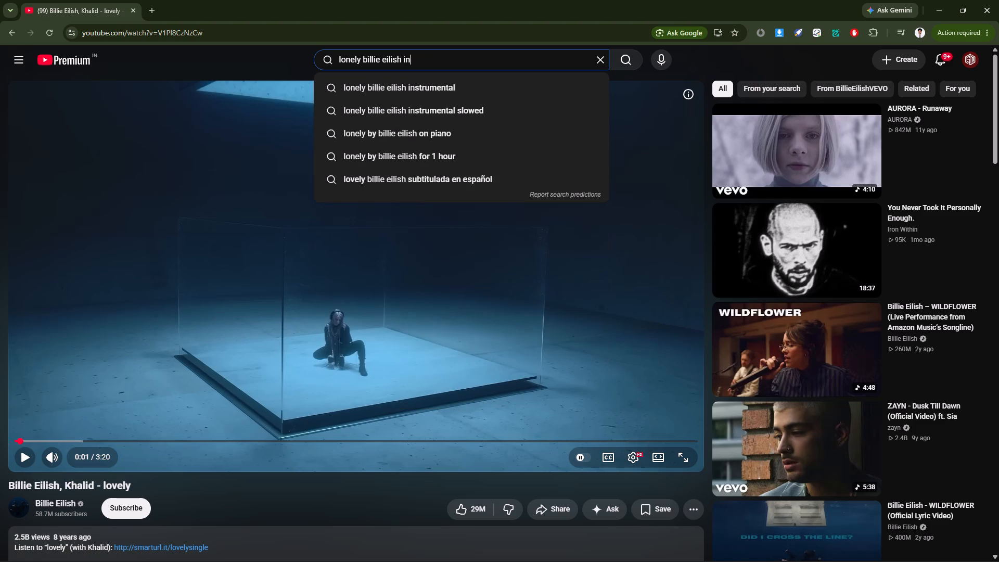
left_click(408, 85)
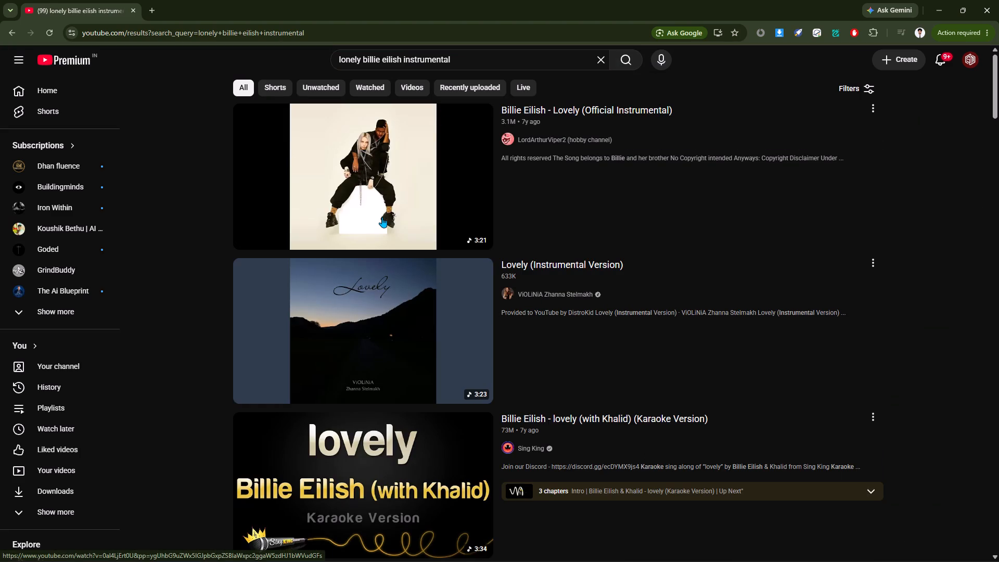
Open "Billie Eilish - Lovely (Official Instrumental)" and listen to several parts of its first 75 seconds, leaving it paused.
left_click(382, 217)
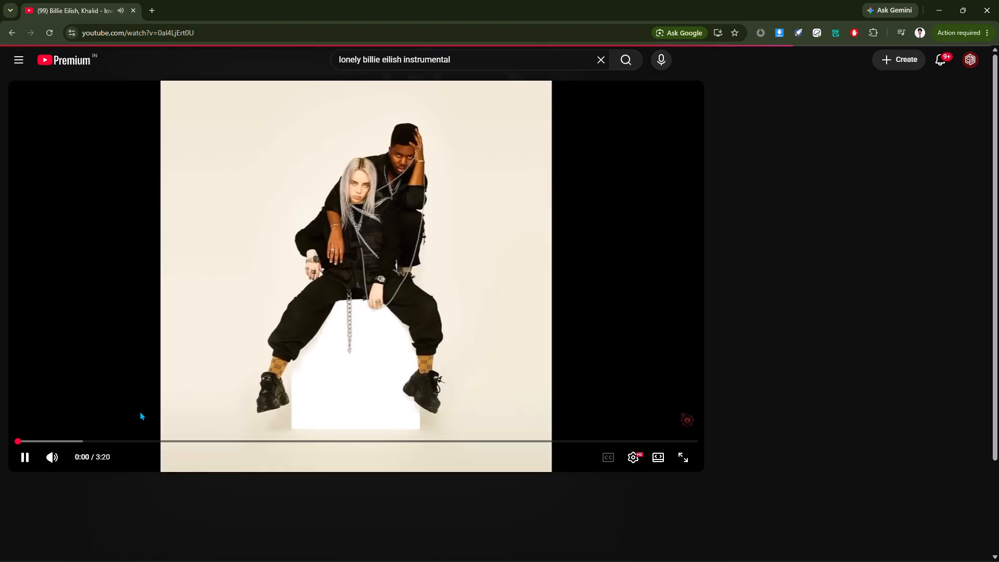
scroll(477, 410, "down", 4)
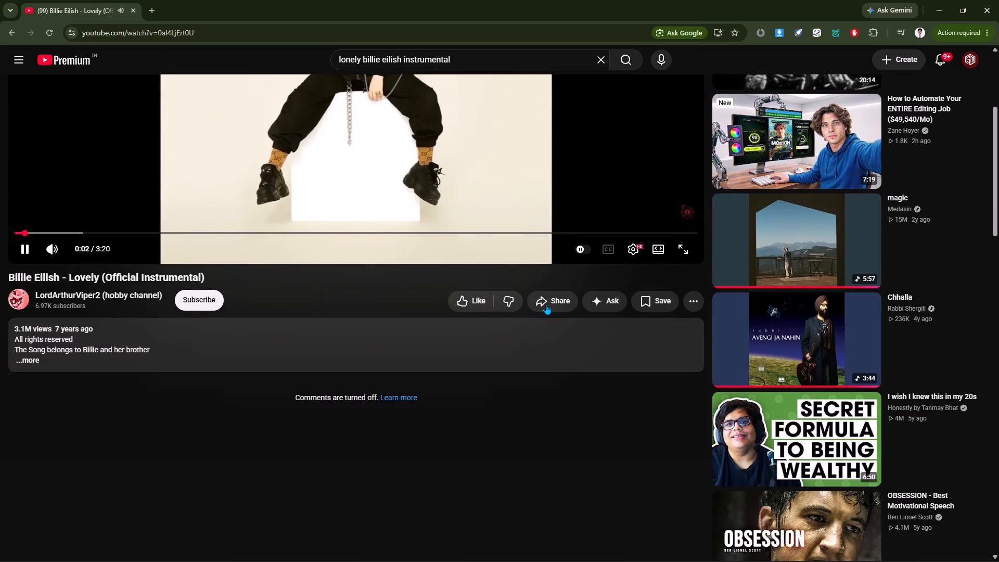
scroll(144, 275, "up", 3)
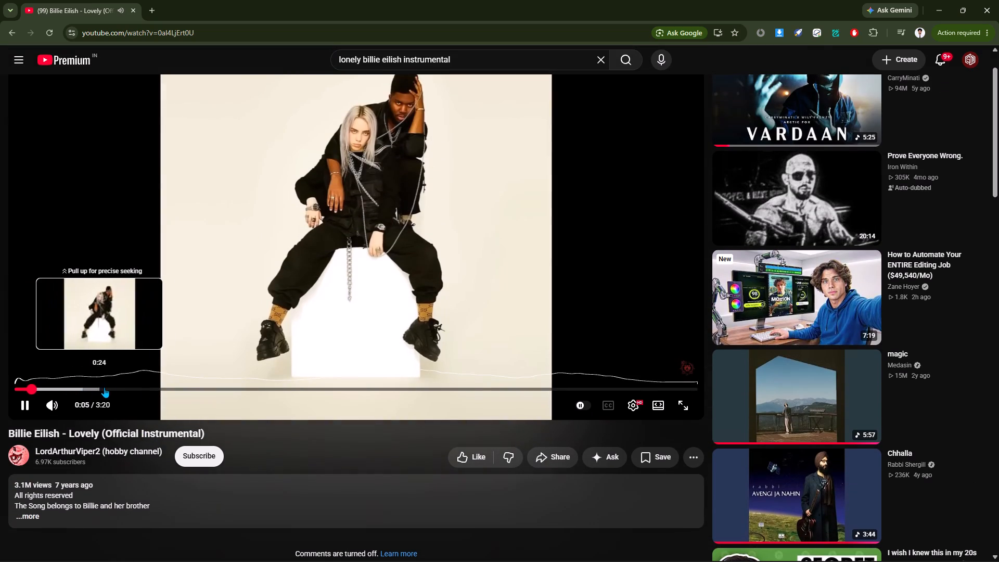
left_click(108, 387)
left_click(122, 386)
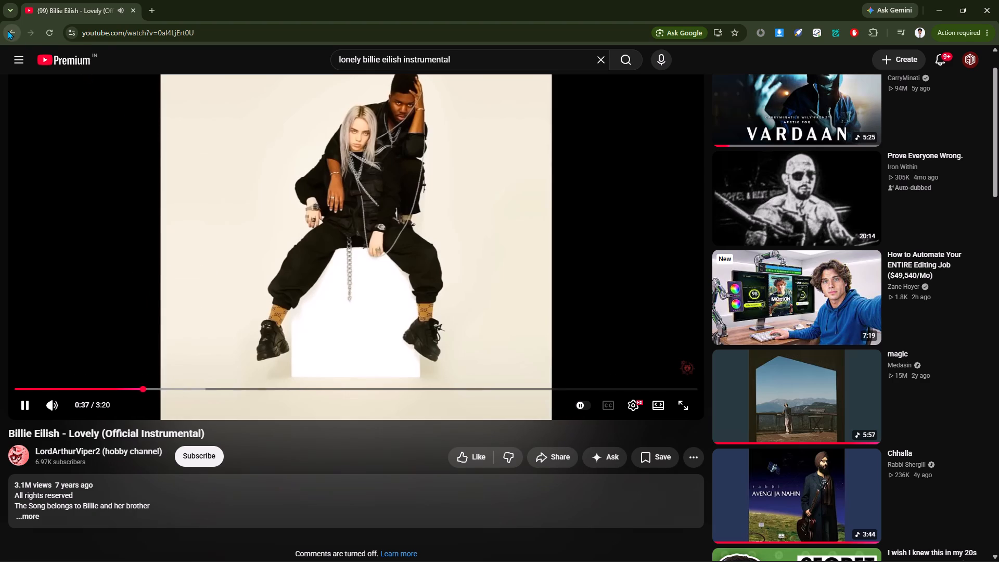
left_click(183, 233)
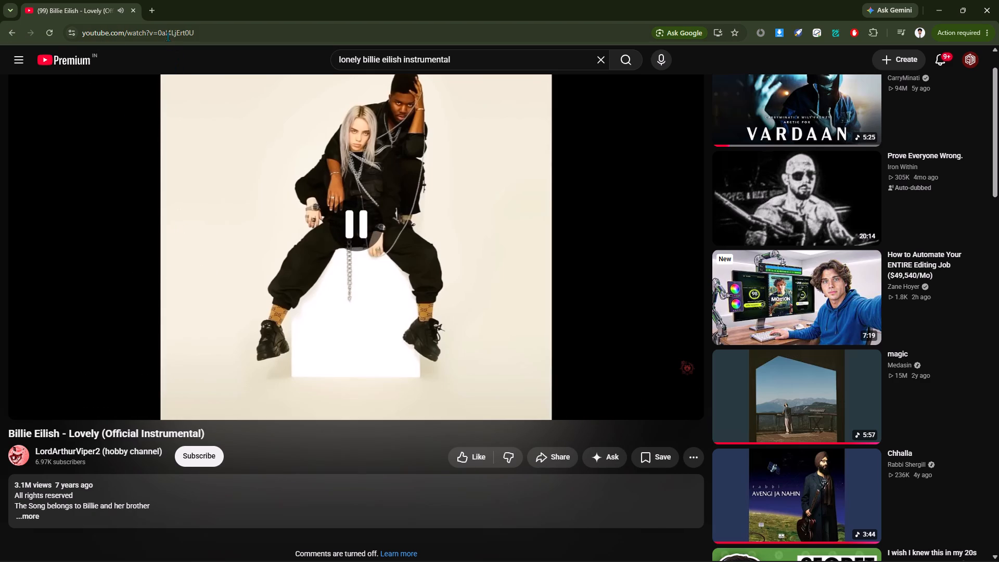
left_click(207, 291)
left_click(226, 389)
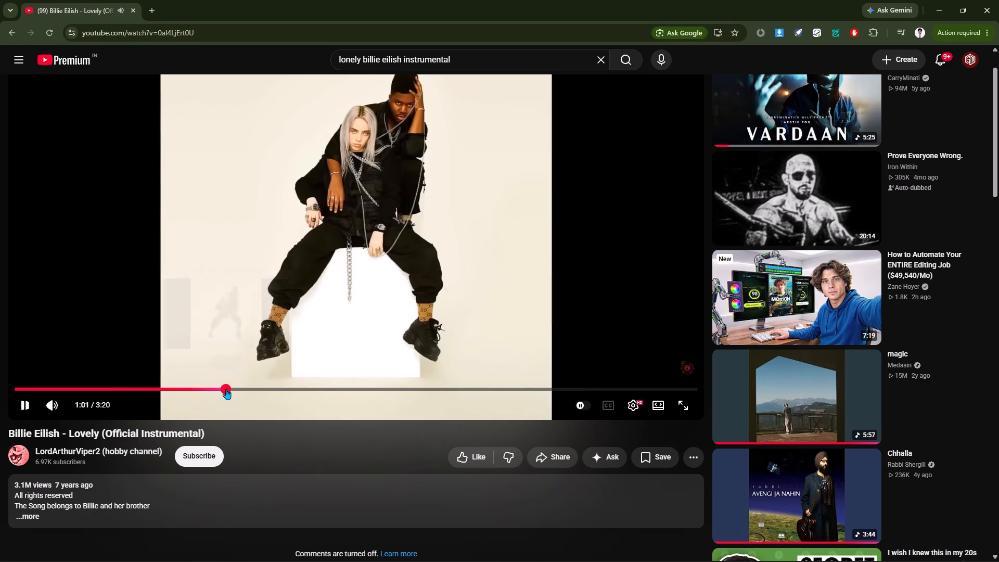
left_click(257, 388)
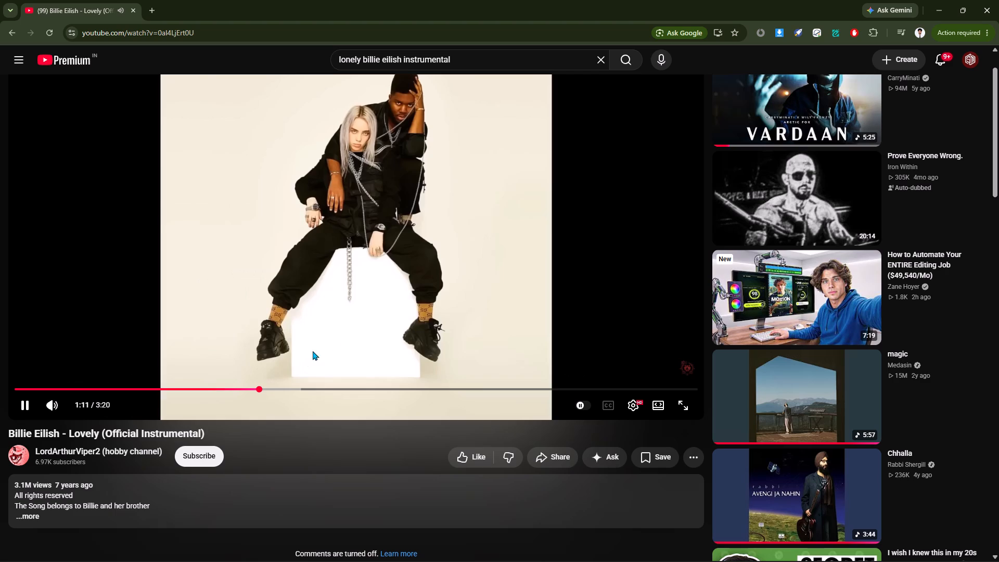
left_click(335, 287)
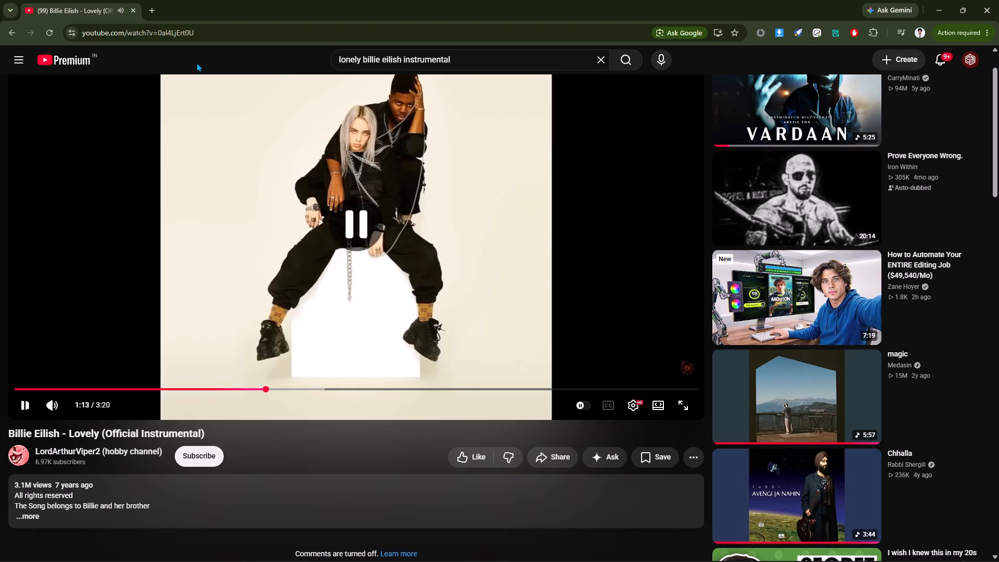
In a new tab, search "yt video download", open VidsSave and download the video behind the copied link as 360P MP4.
left_click(157, 12)
left_click(157, 40)
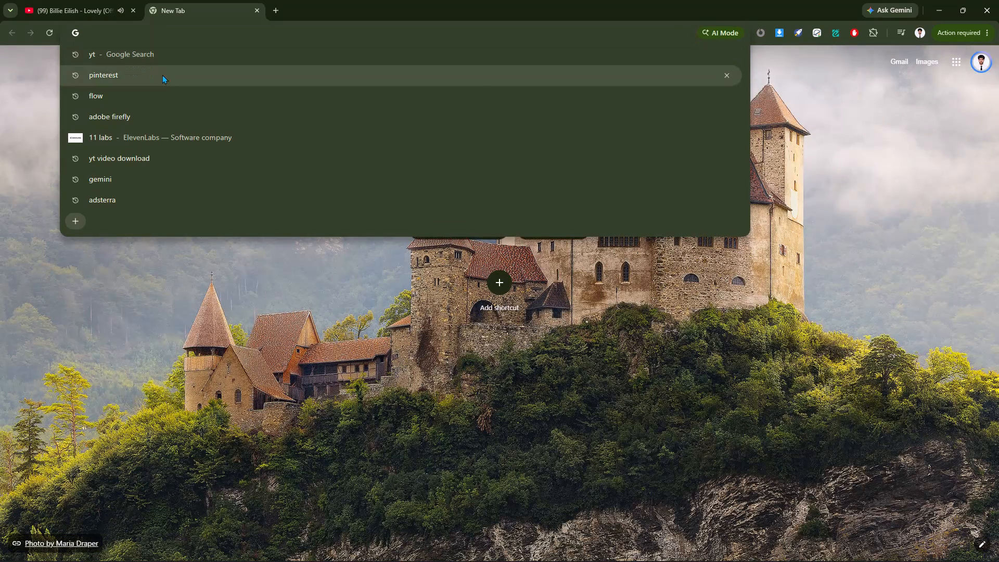
left_click(146, 153)
left_click(281, 163)
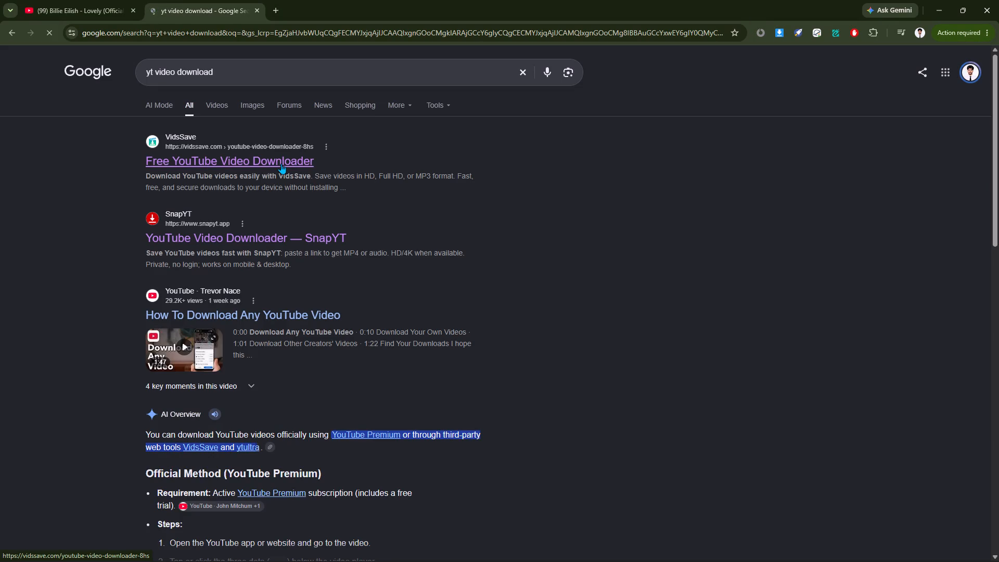
left_click(401, 272)
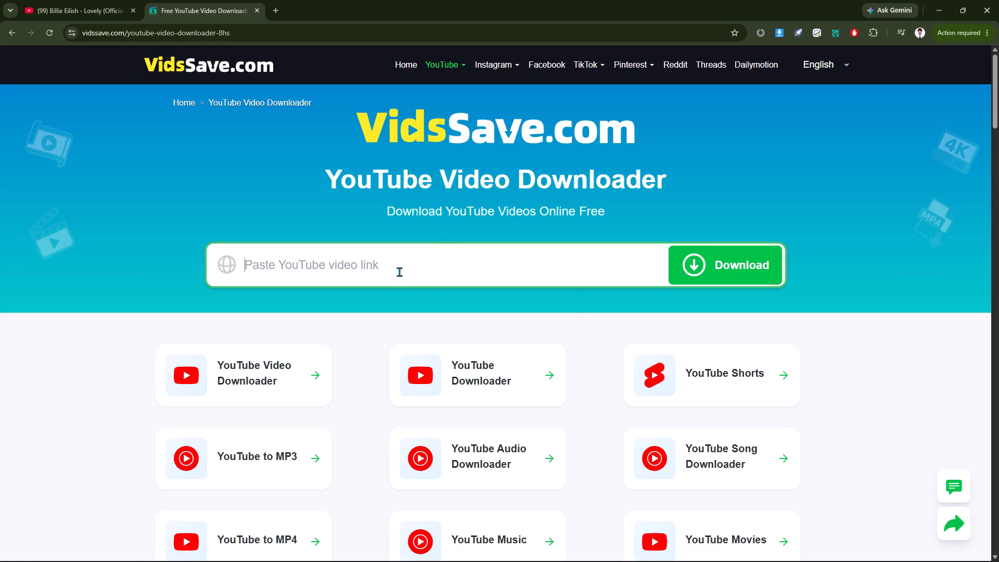
right_click(399, 272)
left_click(429, 395)
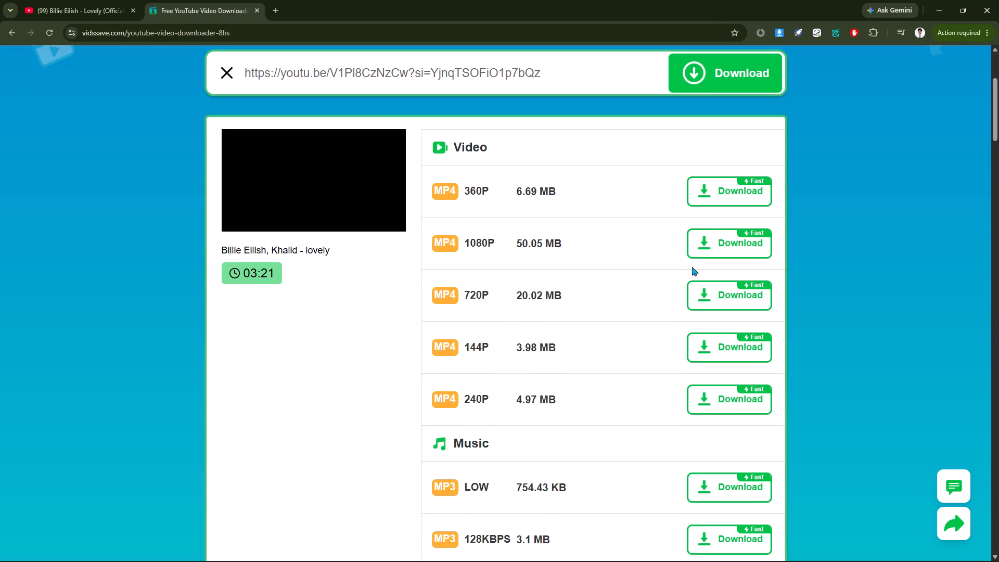
left_click(721, 195)
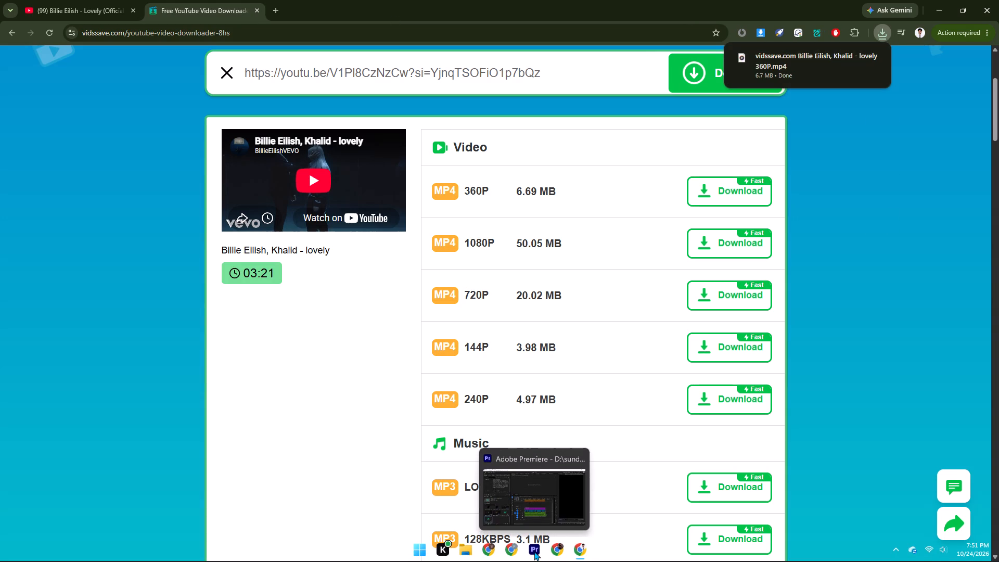
Switch to Adobe Premiere and import the downloaded "vidssave.com Billie Eilish, Khalid - lovely 360P" file into the project.
left_click(534, 551)
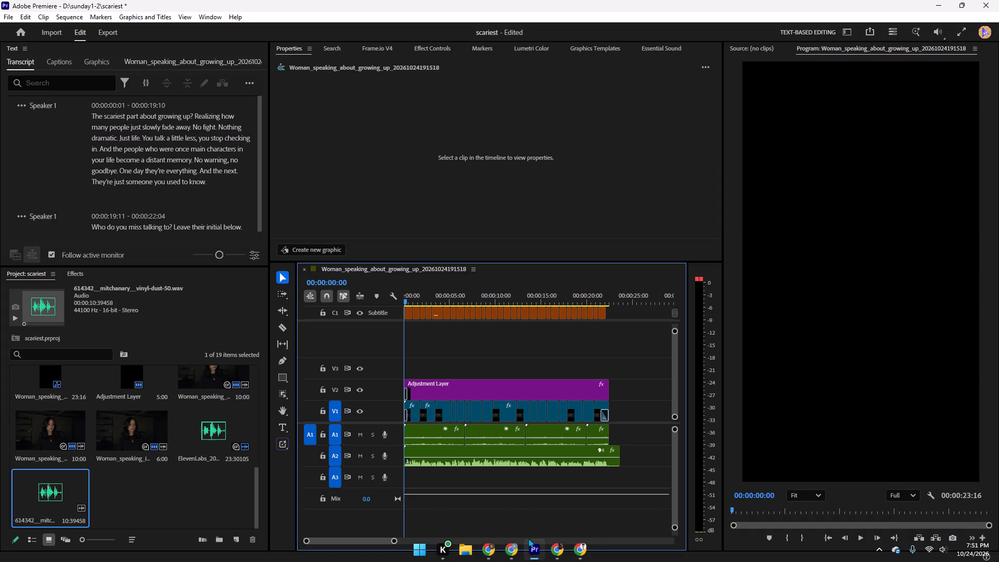
key("ctrl+i")
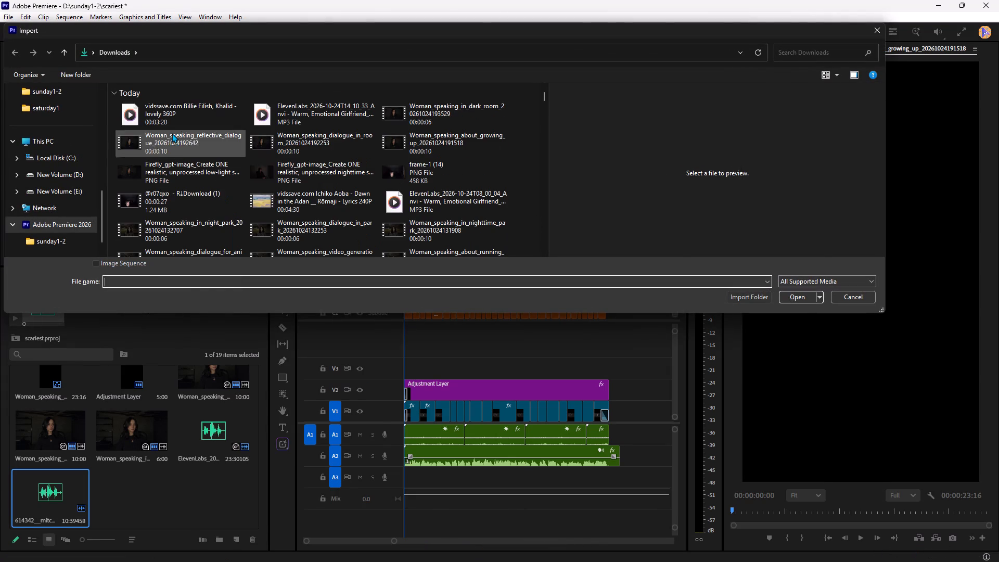
left_click(168, 117)
key("Return")
Place the imported lovely clip on tracks V3 and A3, just after the end of the existing clips.
left_click_drag(126, 503, 133, 503)
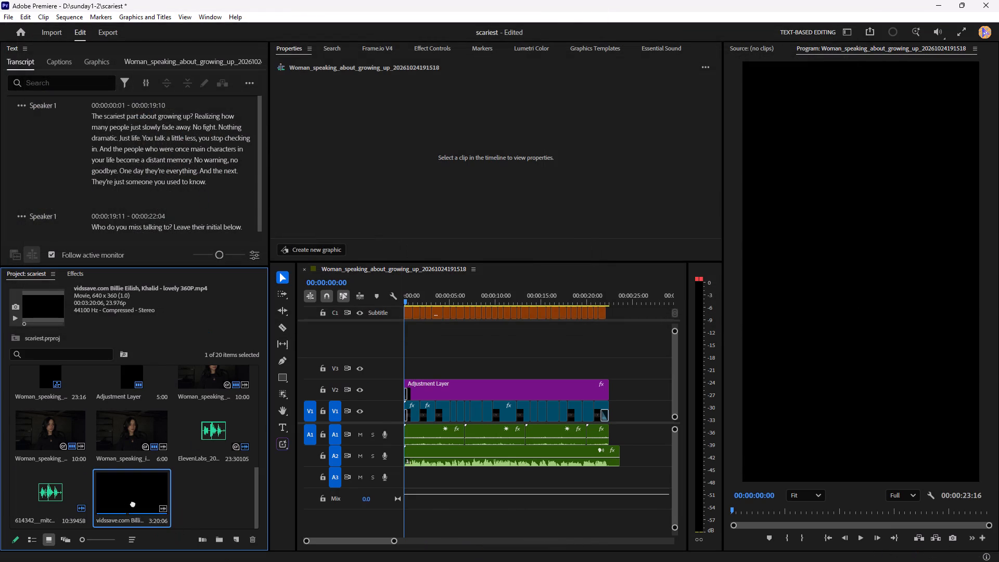
left_click_drag(133, 503, 622, 468)
Listen to several spots of the lovely clip in the timeline, between about 00:01:02 and 00:02:13.
scroll(622, 468, "down", 6)
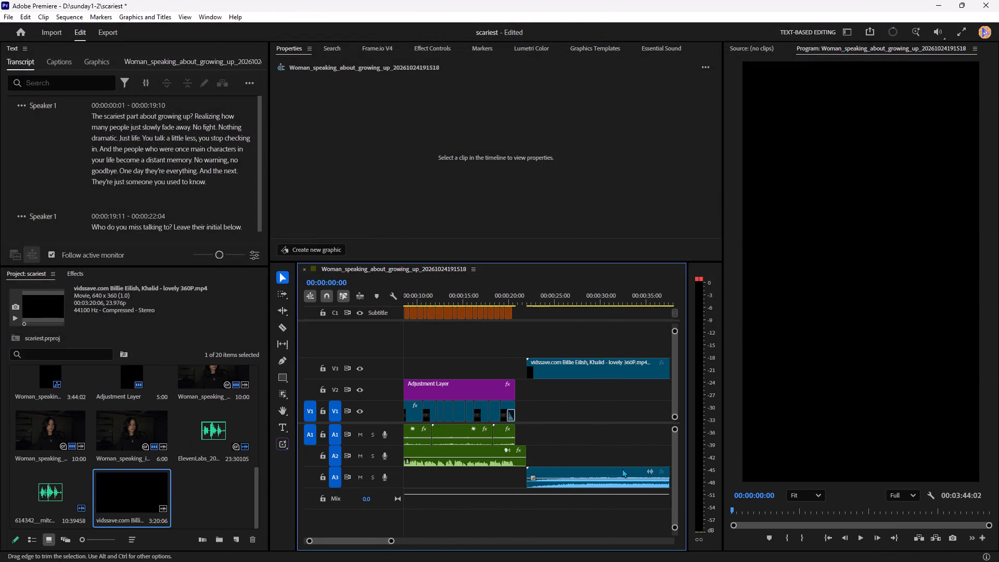
scroll(622, 468, "down", 2)
scroll(622, 468, "up", 1)
scroll(622, 468, "down", 20)
left_click(555, 301)
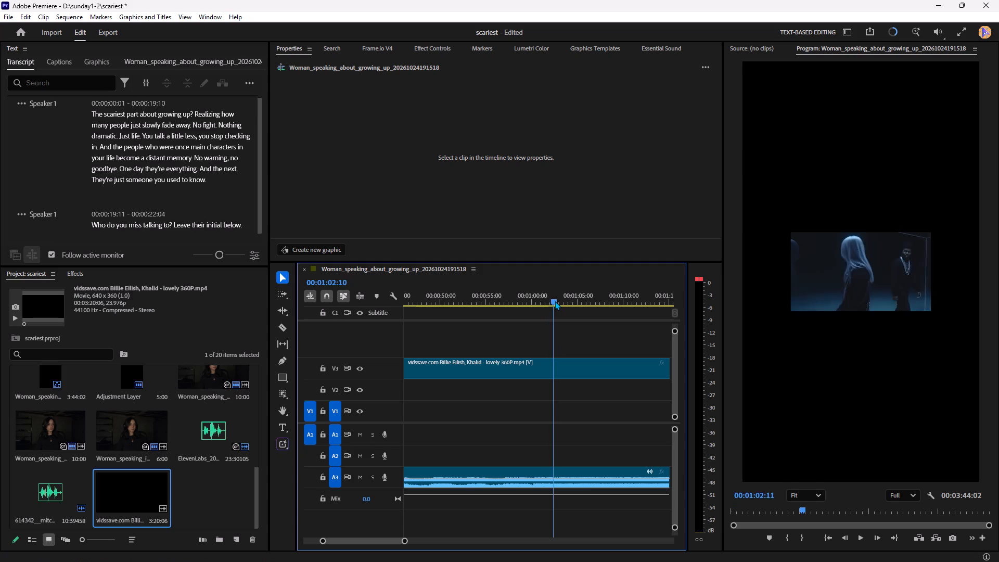
key("space")
scroll(594, 406, "down", 9)
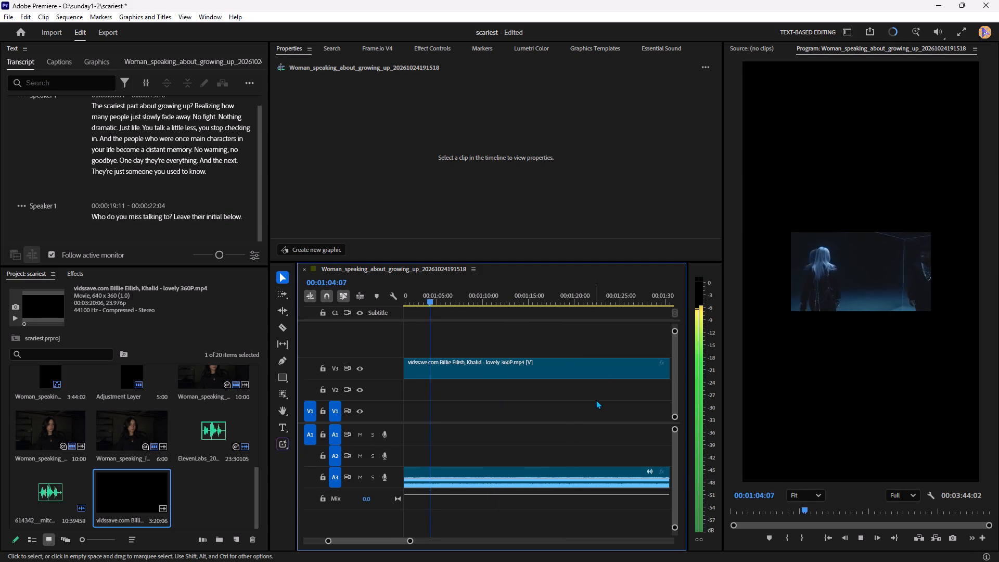
left_click(621, 300)
key("space")
scroll(629, 401, "down", 10)
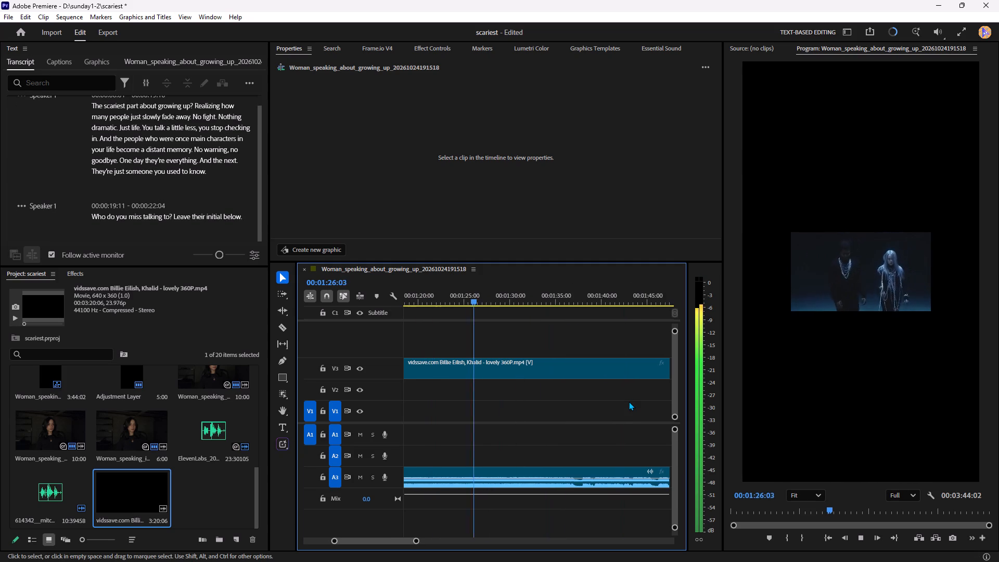
scroll(629, 401, "down", 5)
scroll(560, 356, "down", 12)
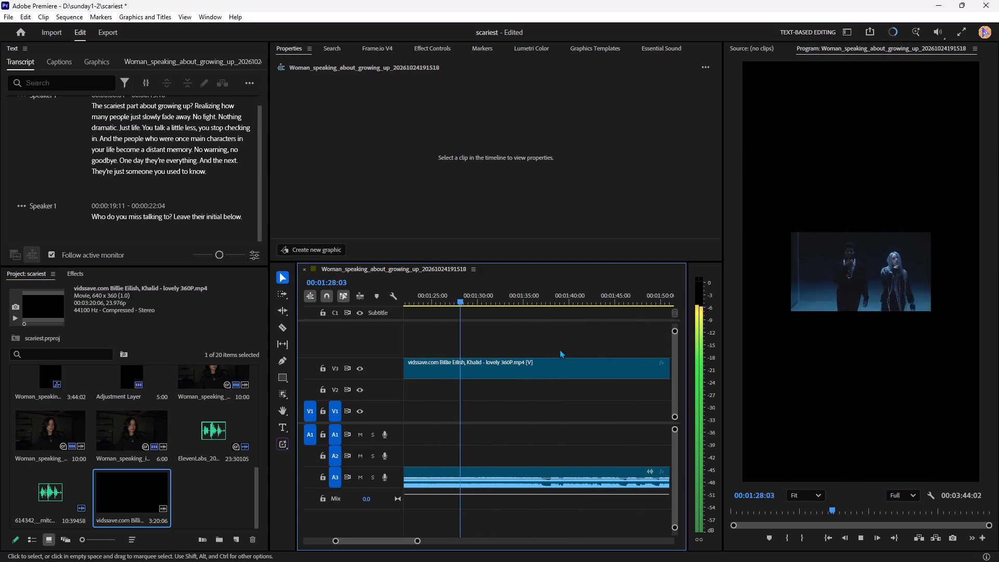
left_click(550, 305)
key("space")
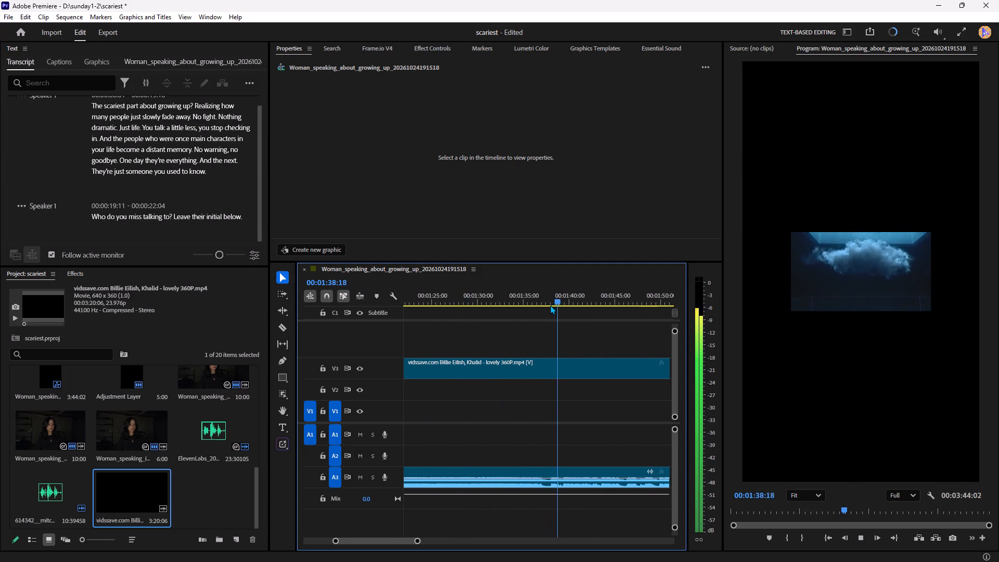
scroll(550, 305, "down", 9)
left_click(572, 300)
key("space")
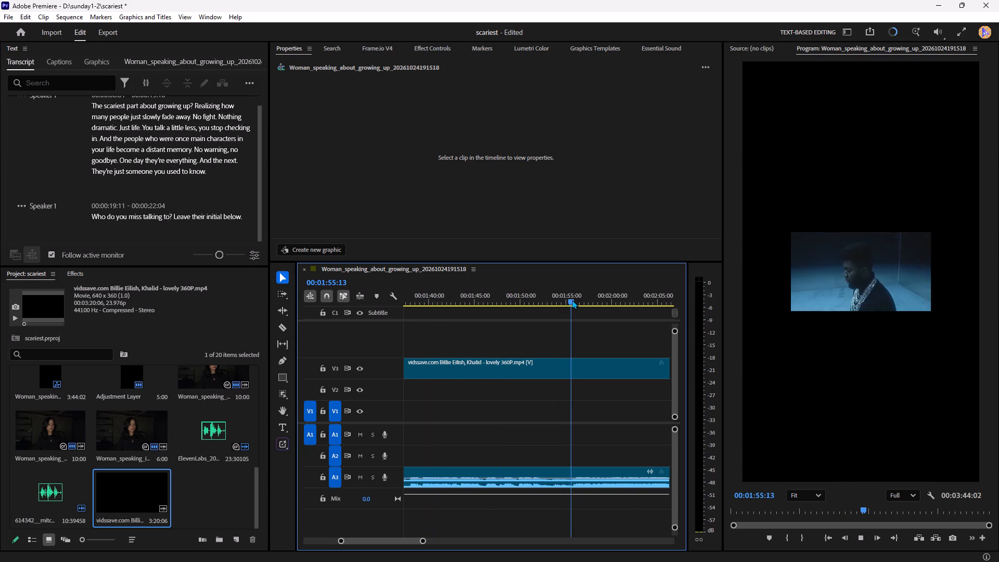
scroll(579, 309, "down", 8)
left_click(598, 296)
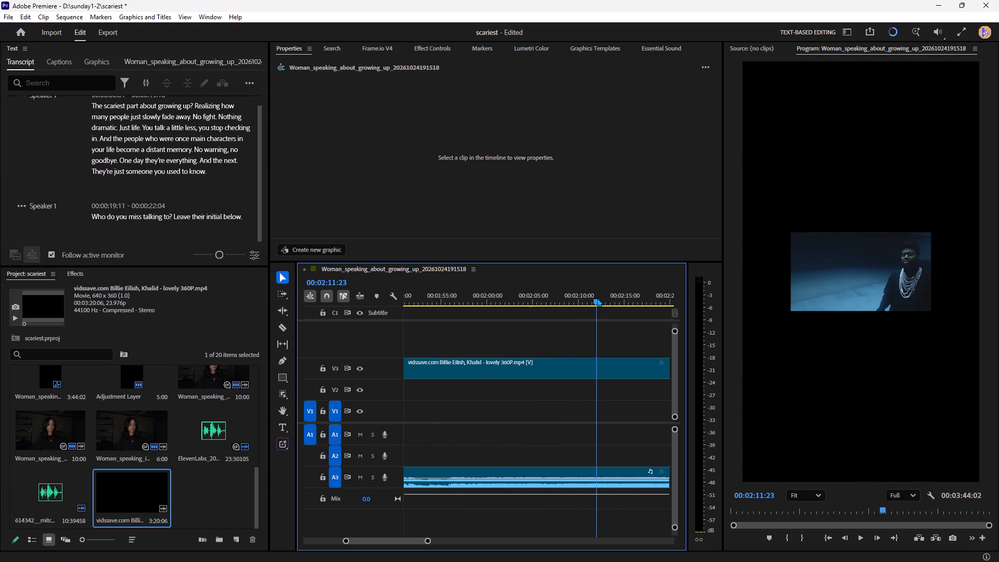
key("space")
scroll(597, 298, "down", 8)
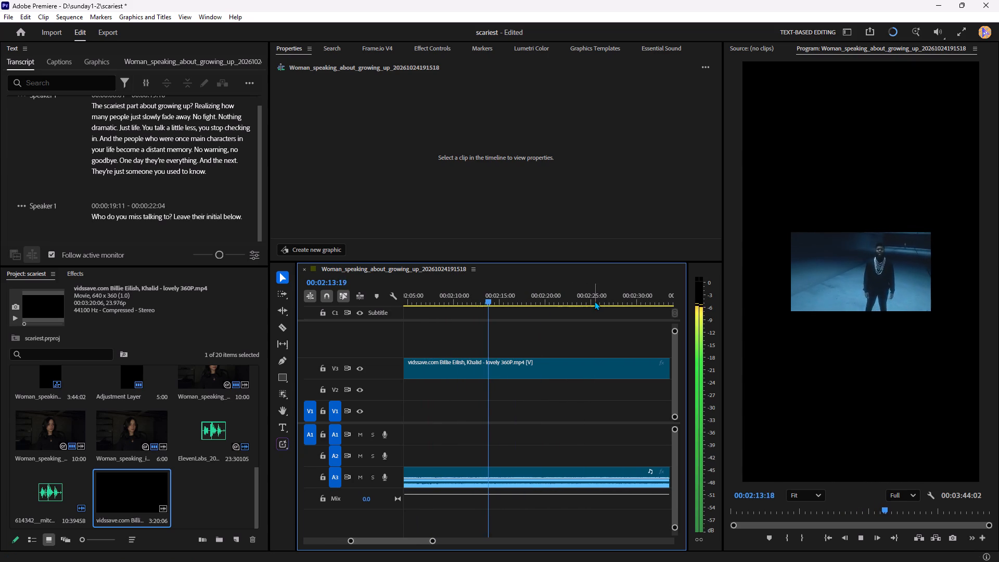
Keep sampling the lovely clip at several points between about 00:02:25 and 00:02:49.
left_click(595, 301)
key("space")
scroll(595, 301, "down", 9)
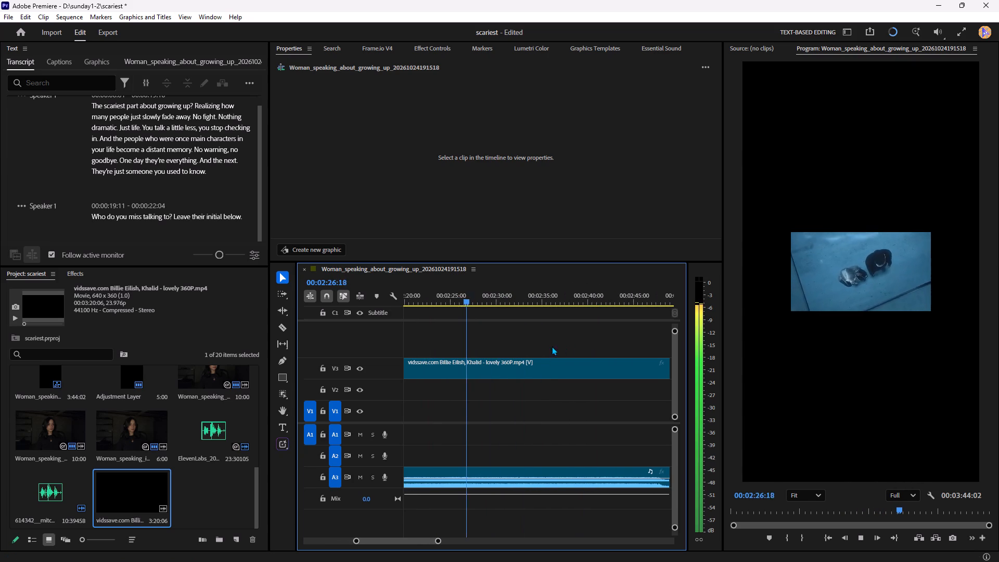
left_click(551, 304)
key("space")
scroll(551, 304, "down", 8)
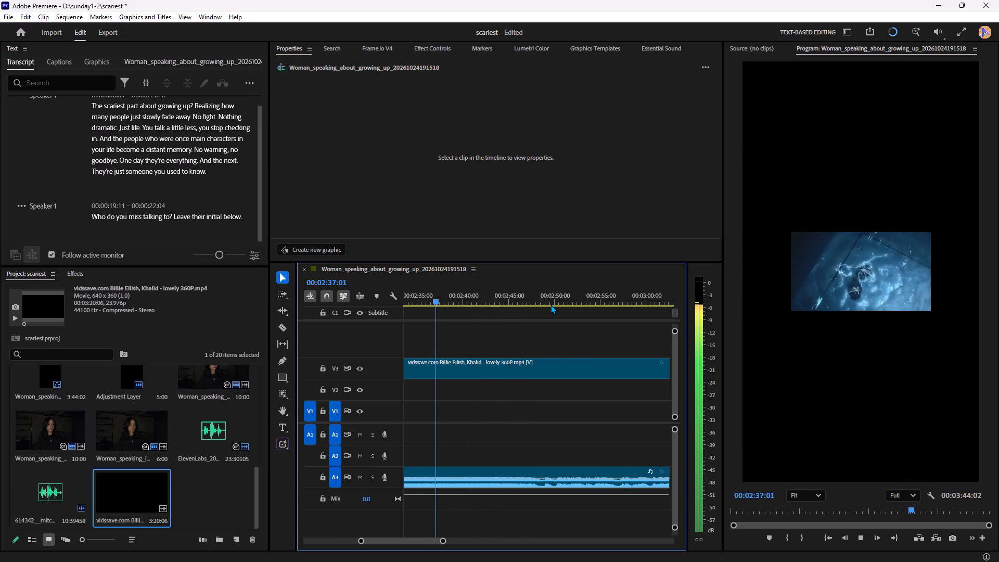
left_click(538, 297)
key("space")
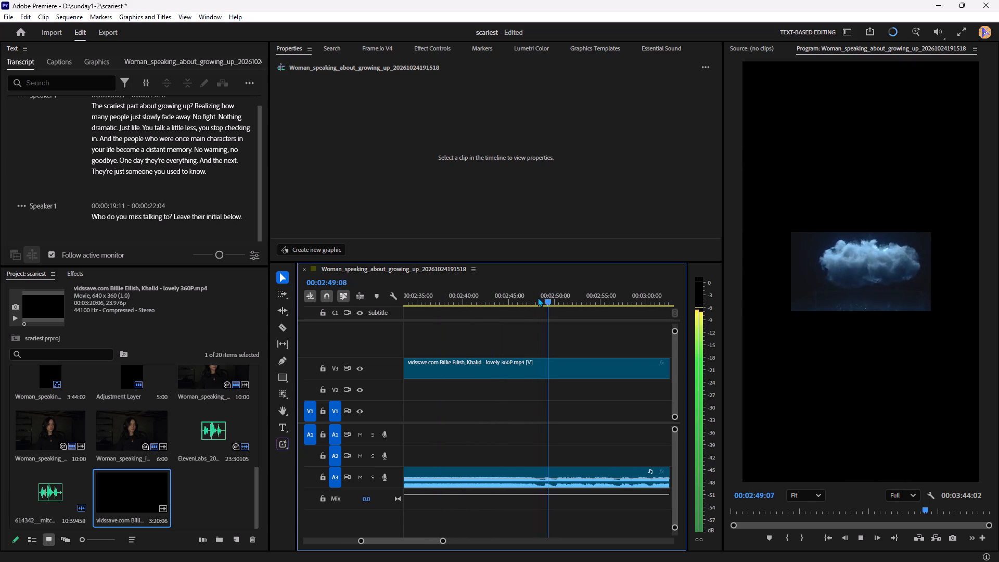
scroll(538, 297, "down", 1)
left_click(453, 301)
key("space")
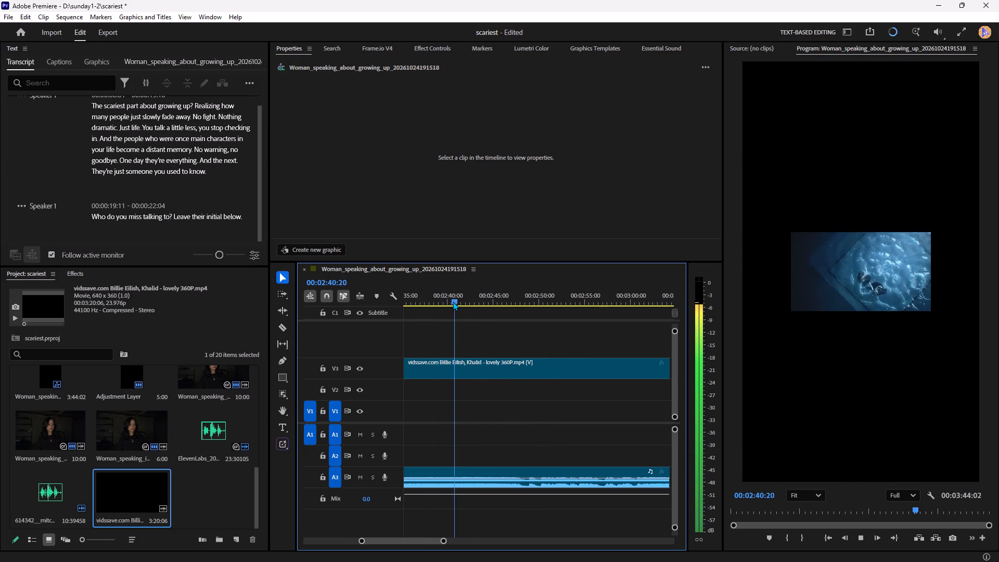
left_click(516, 301)
key("space")
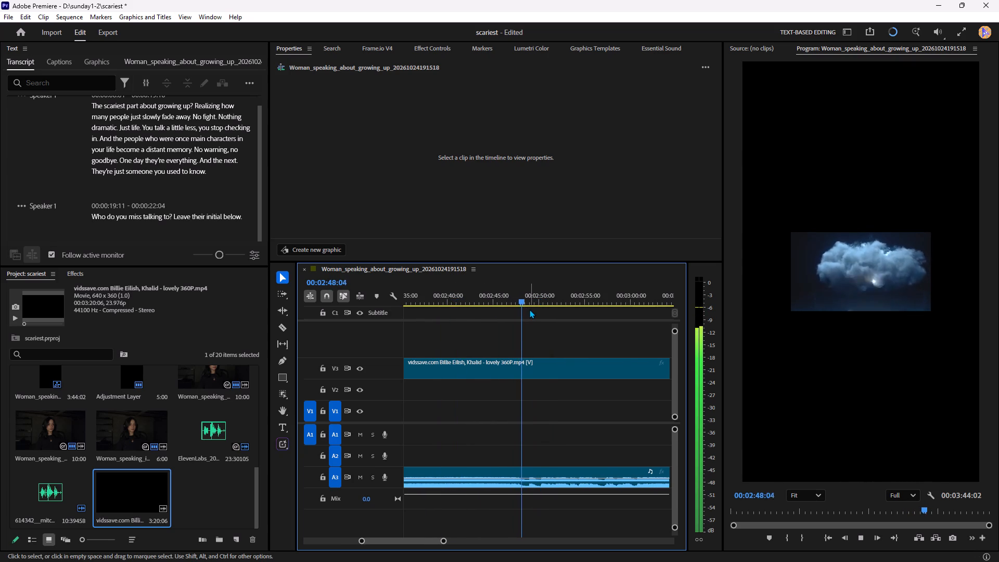
Listen to the remaining part of the lovely clip from about 00:02:54, pausing at 00:03:33:09.
left_click(578, 302)
key("space")
scroll(601, 309, "down", 8)
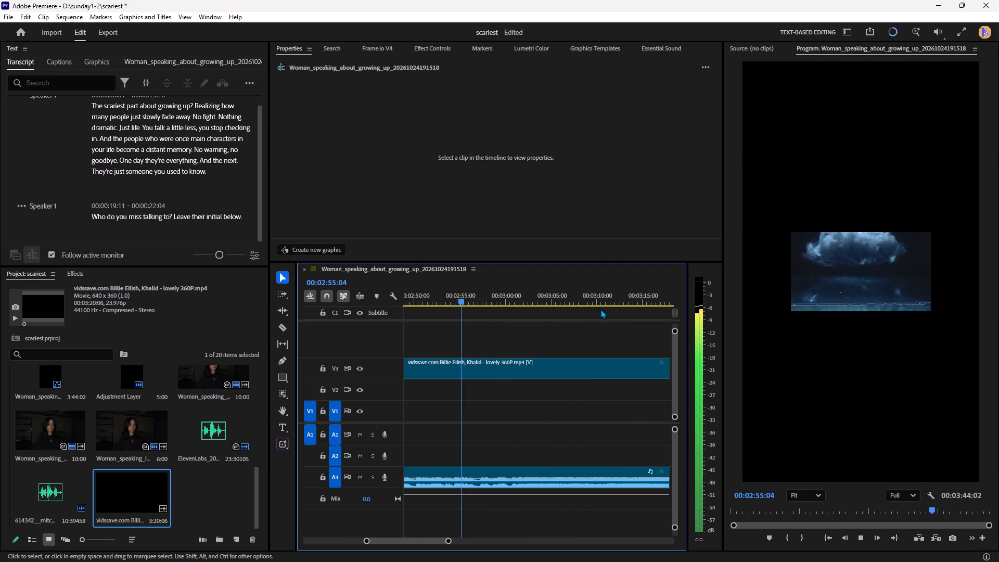
left_click(577, 298)
key("space")
scroll(591, 308, "down", 9)
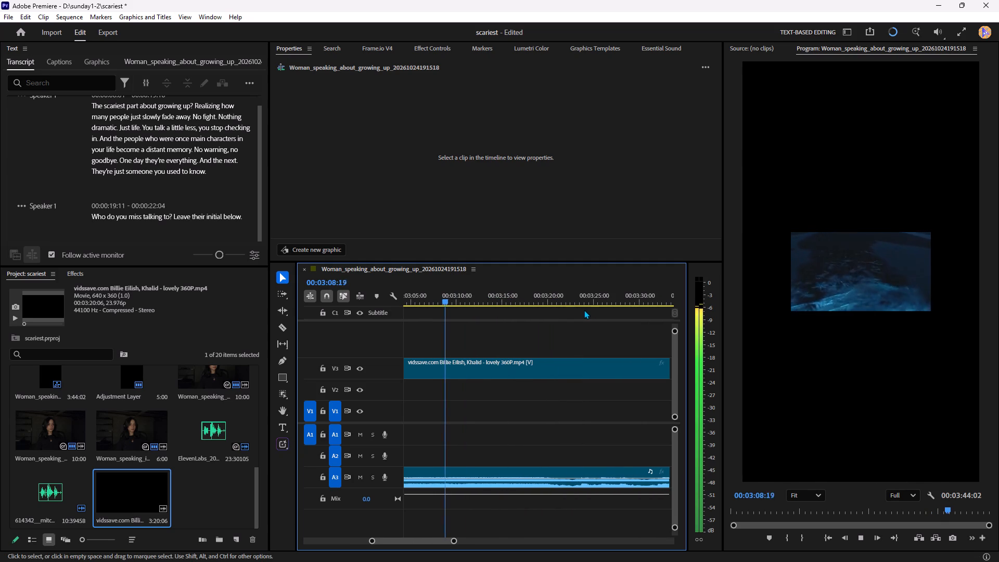
left_click(568, 301)
key("space")
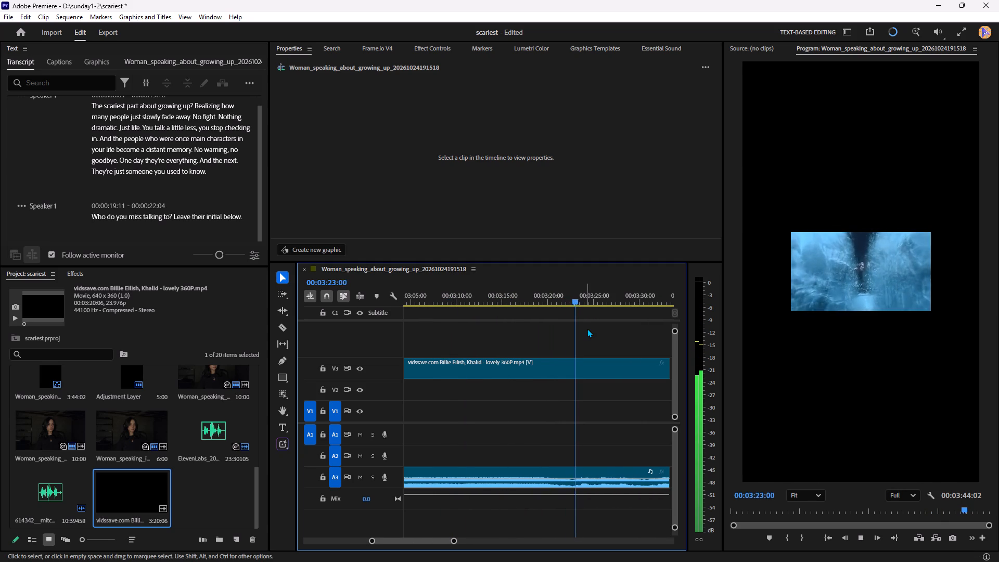
scroll(590, 331, "down", 4)
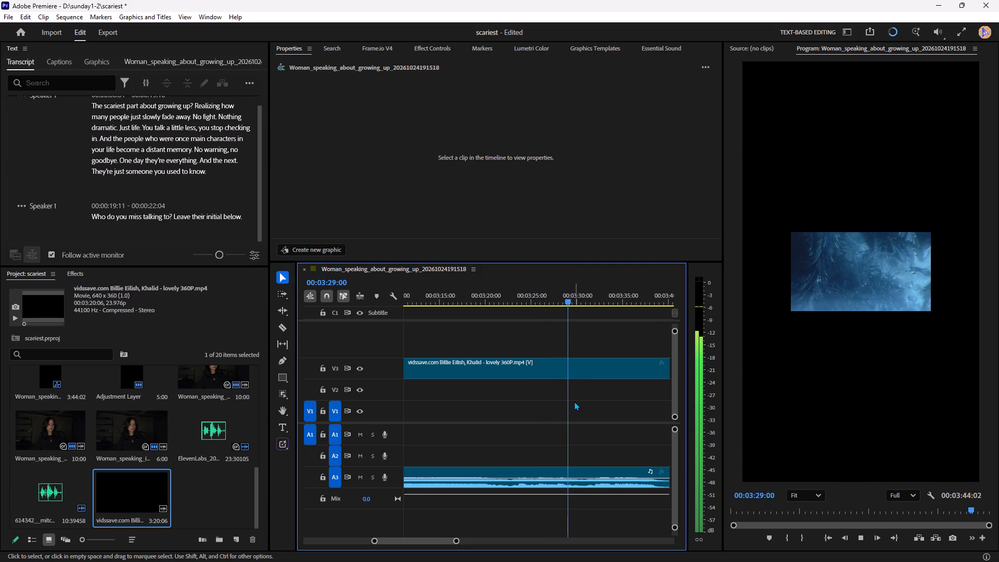
scroll(574, 401, "down", 4)
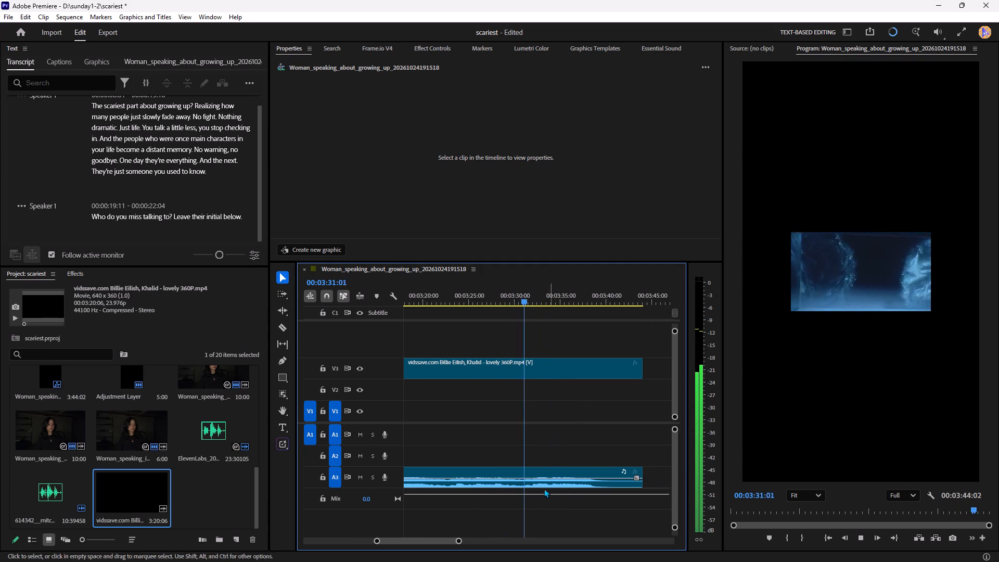
left_click_drag(427, 543, 417, 542)
key("space")
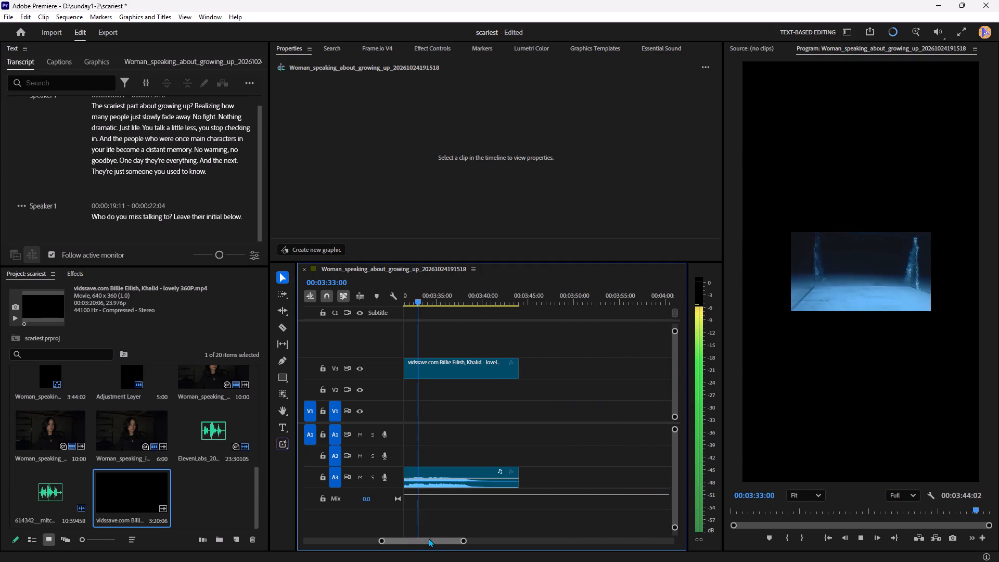
key("space")
Return to the beginning of the lovely clip and play its opening from about 00:00:24.
left_click_drag(424, 541, 365, 547)
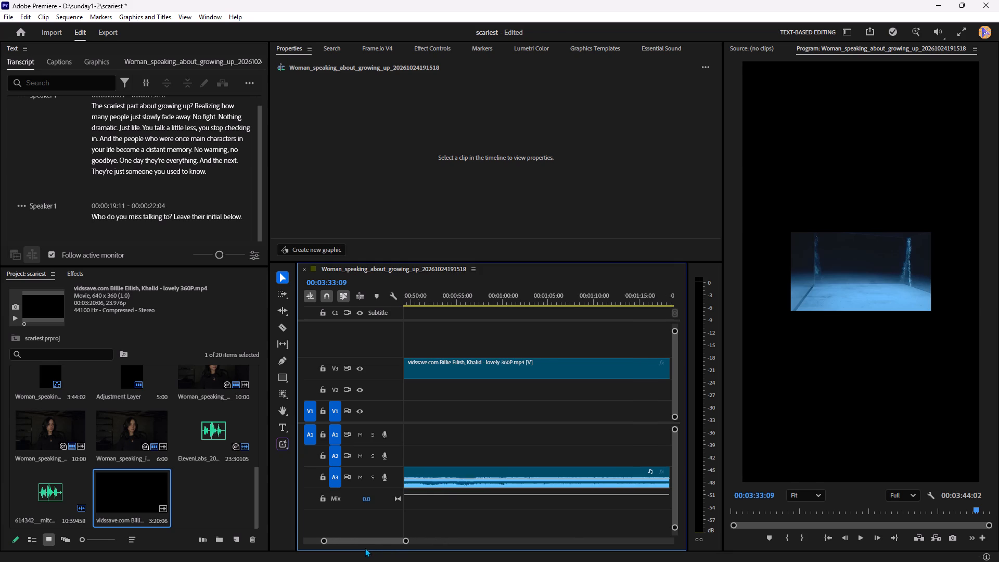
left_click_drag(365, 547, 361, 555)
scroll(458, 500, "up", 7)
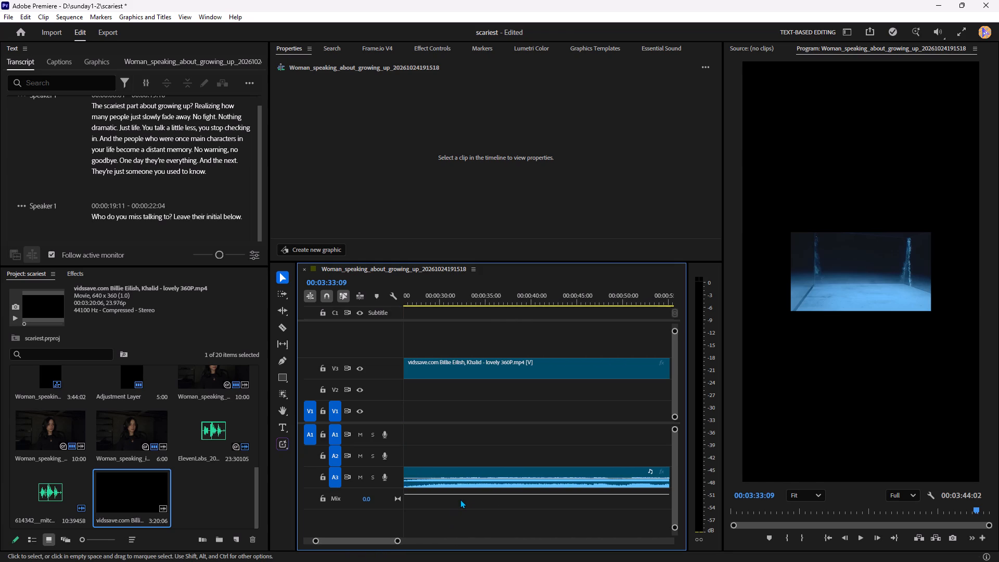
scroll(460, 499, "up", 2)
left_click(444, 303)
key("space")
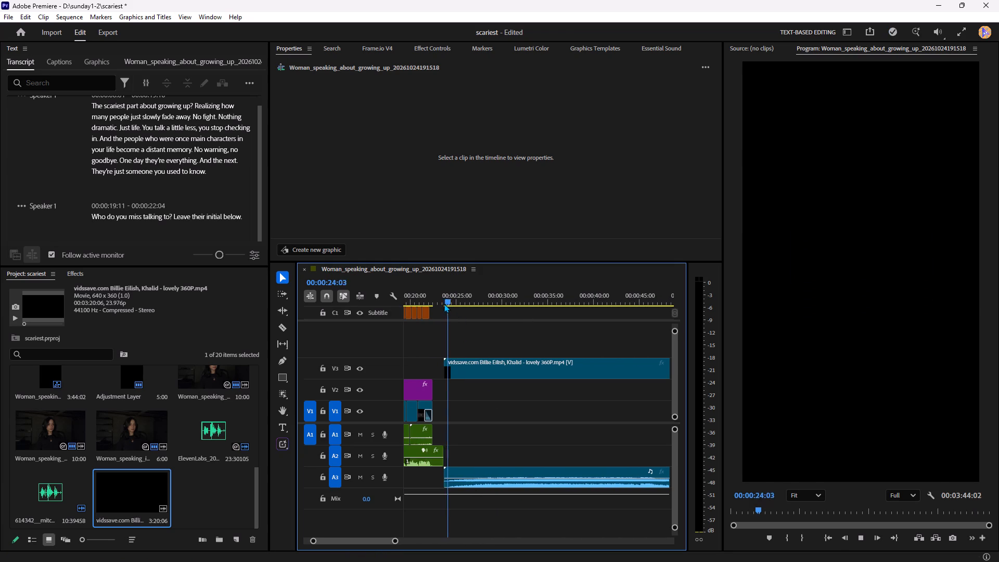
Unlink the lovely clip, delete its video part from V3 while keeping the audio on A3, and stop playback.
left_click(510, 366)
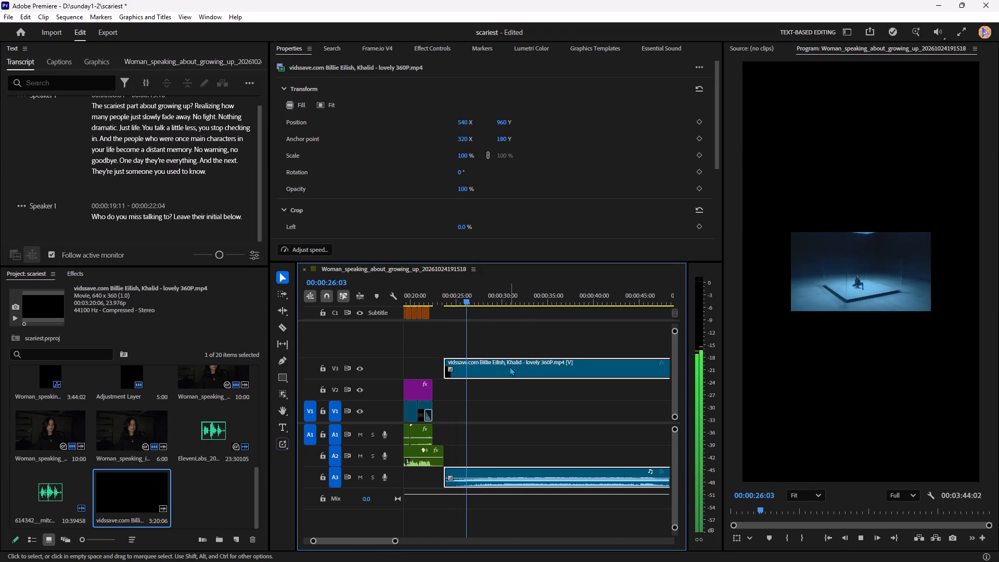
key("ctrl+l")
left_click(511, 366)
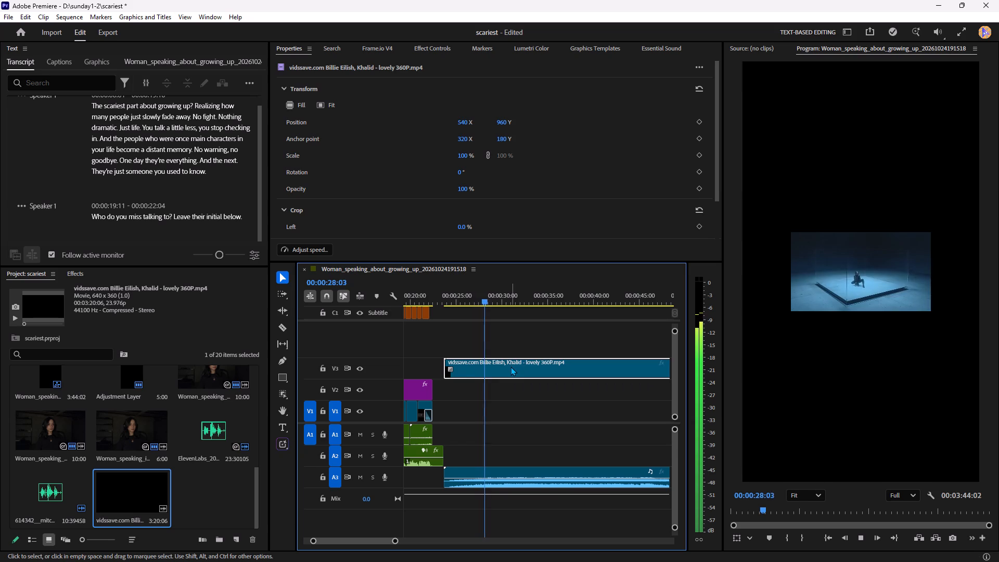
key("Delete")
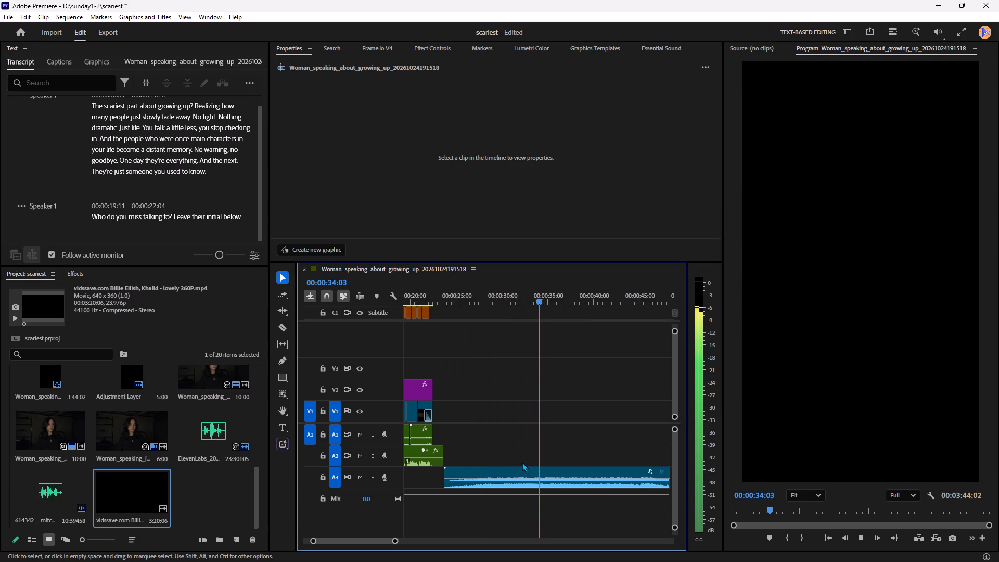
left_click(862, 536)
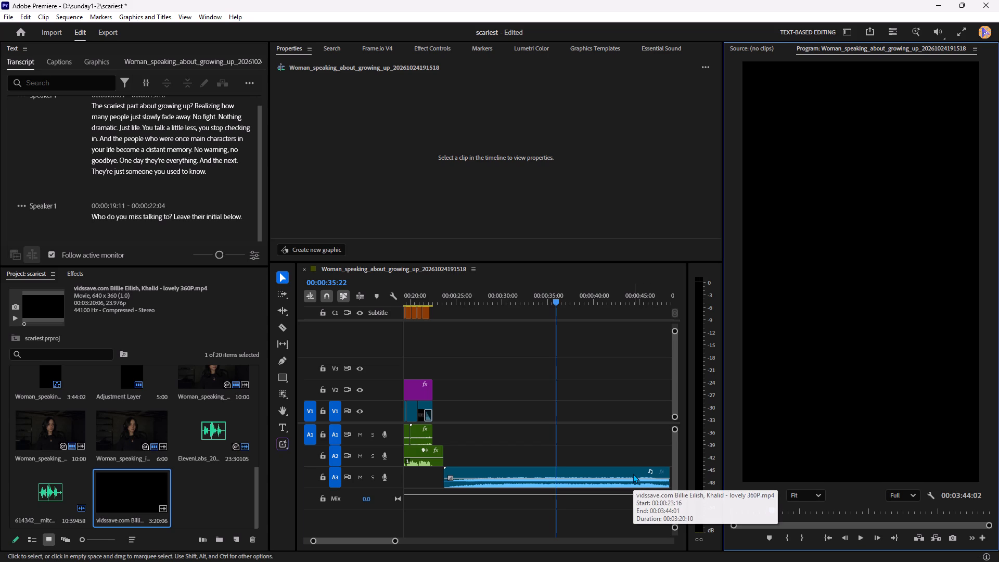
Move the lovely audio on A3 to the very start of the sequence.
left_click_drag(460, 467, 454, 469)
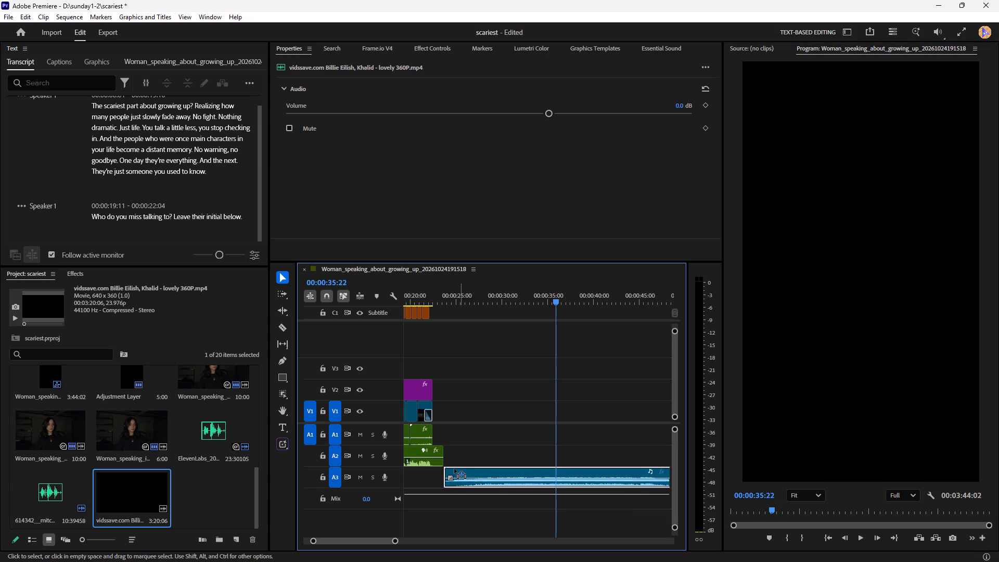
left_click_drag(454, 469, 377, 469)
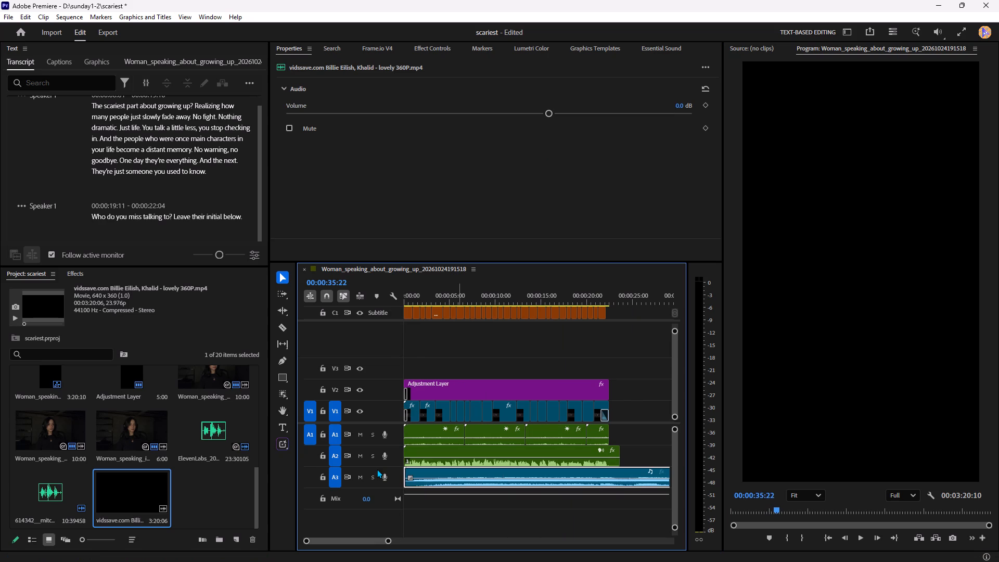
Cut the lovely audio at 00:00:23:13, near the end of the A2 voice clip, and delete the part after the cut.
left_click_drag(411, 302, 394, 302)
left_click(618, 302)
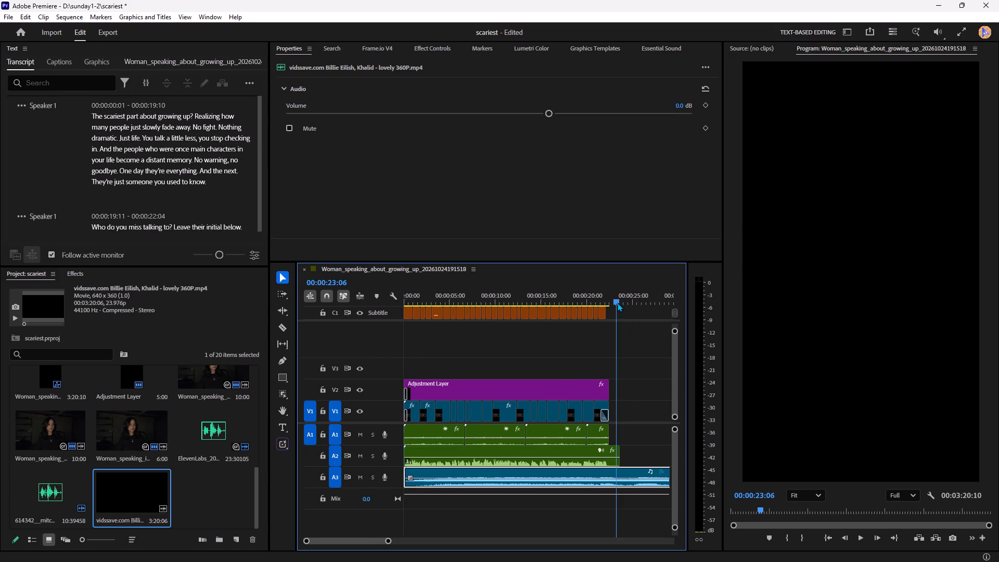
key("ctrl+k")
left_click(630, 483)
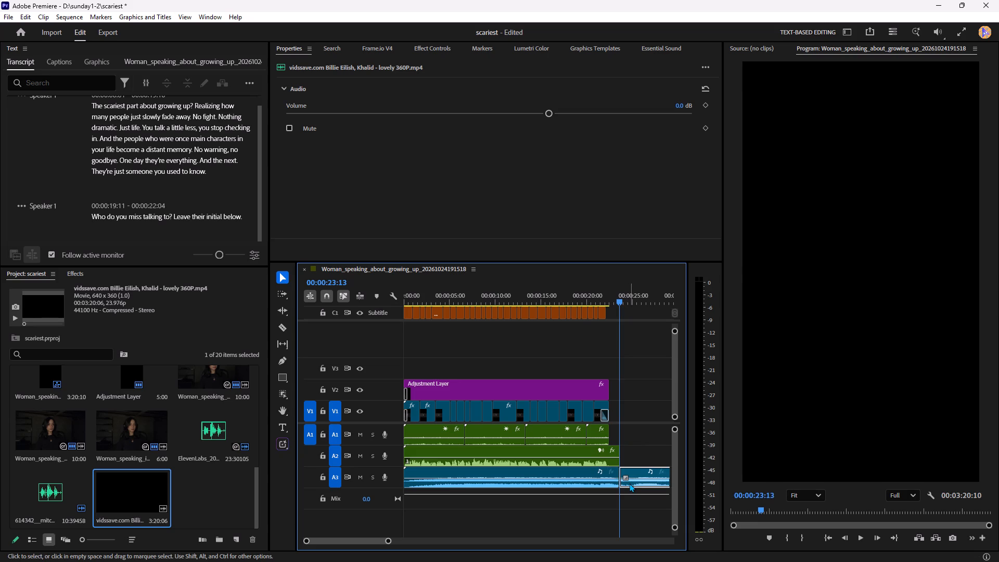
key("Delete")
Lower the volume of the trimmed lovely audio on A3 to -4.1 dB.
left_click(568, 481)
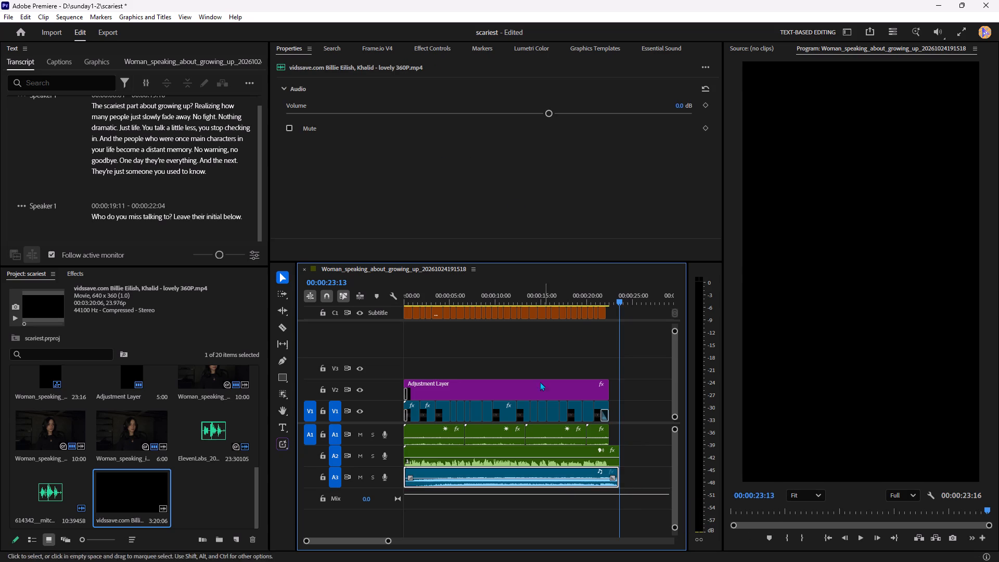
left_click_drag(549, 115, 522, 120)
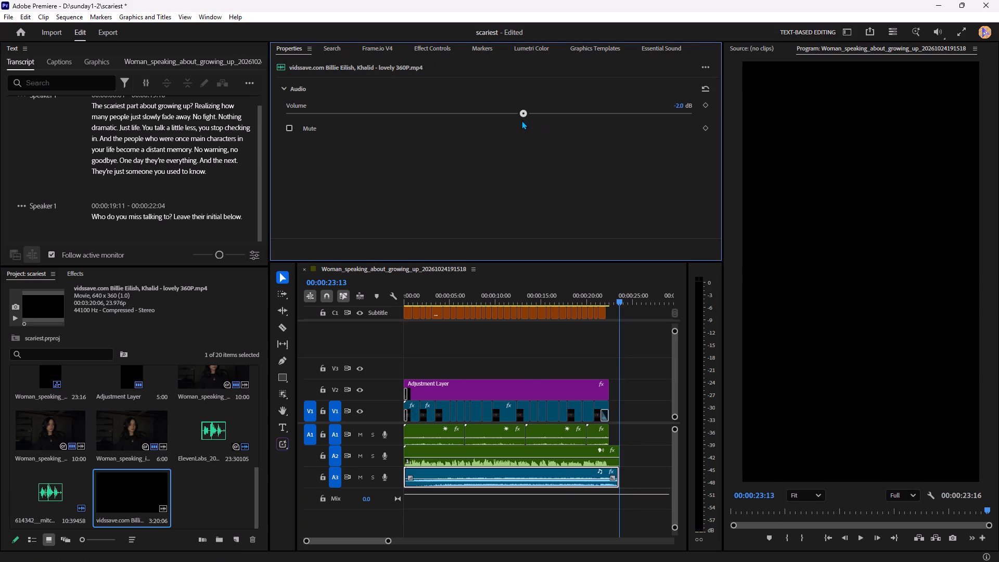
left_click_drag(522, 120, 501, 127)
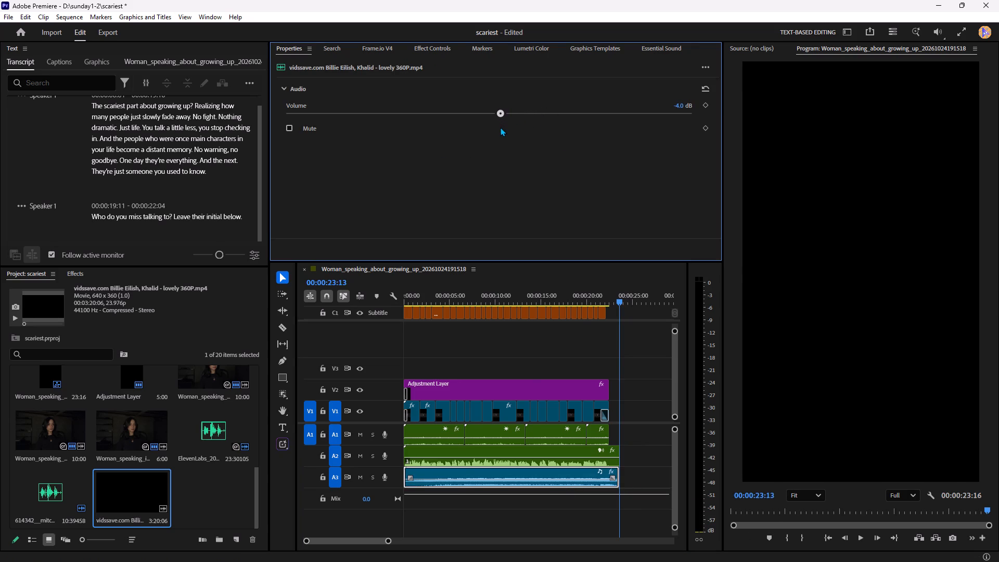
left_click_drag(501, 127, 500, 127)
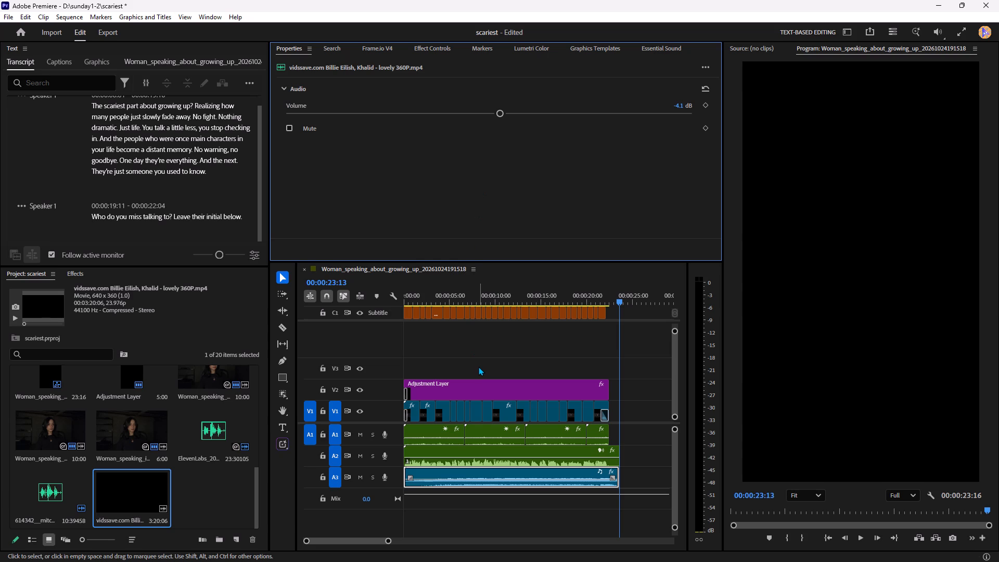
Play the sequence from the start and lower the lovely audio on A3 to -20.0 dB.
left_click_drag(438, 302, 320, 323)
key("space")
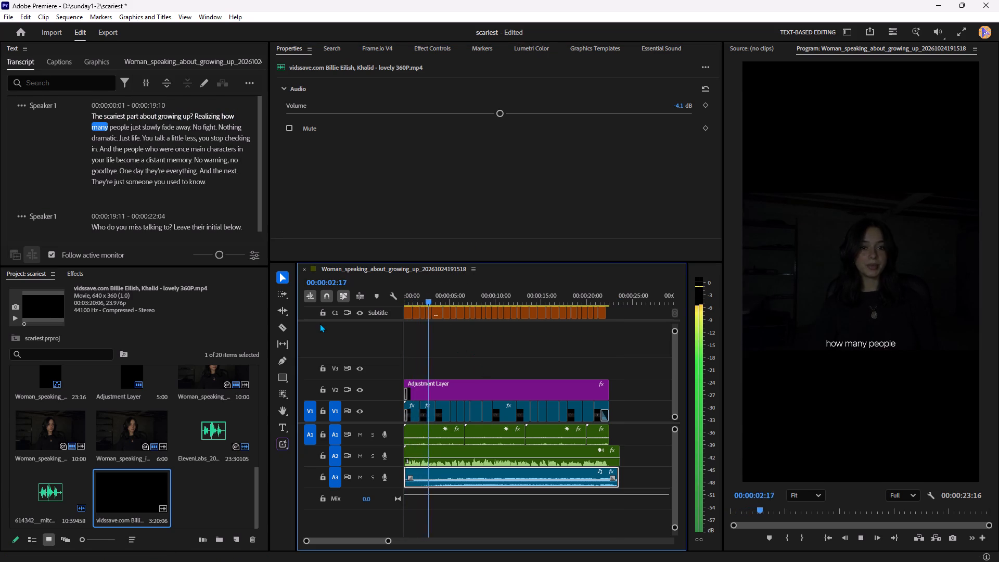
left_click_drag(497, 113, 468, 119)
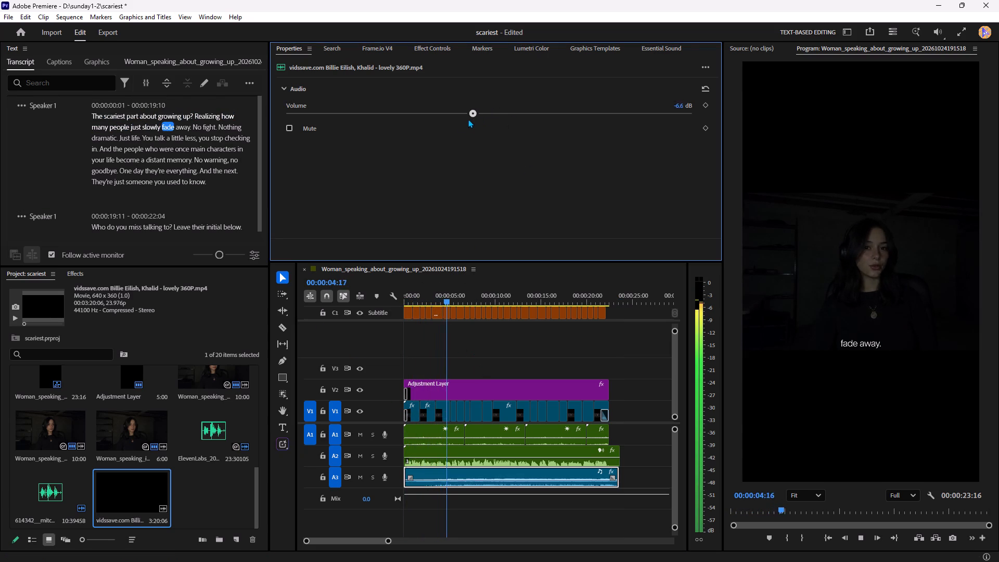
left_click_drag(468, 119, 422, 136)
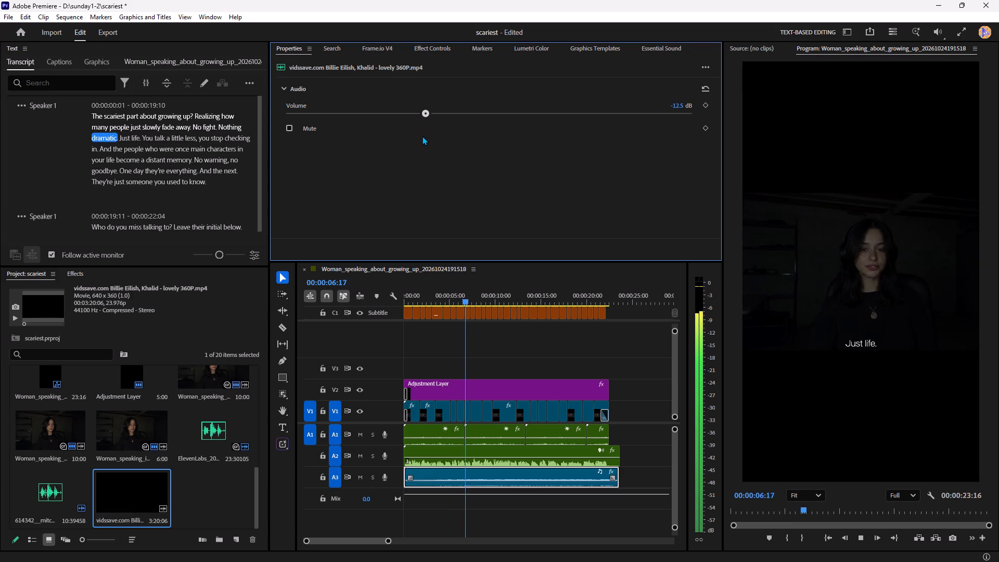
left_click_drag(422, 136, 395, 151)
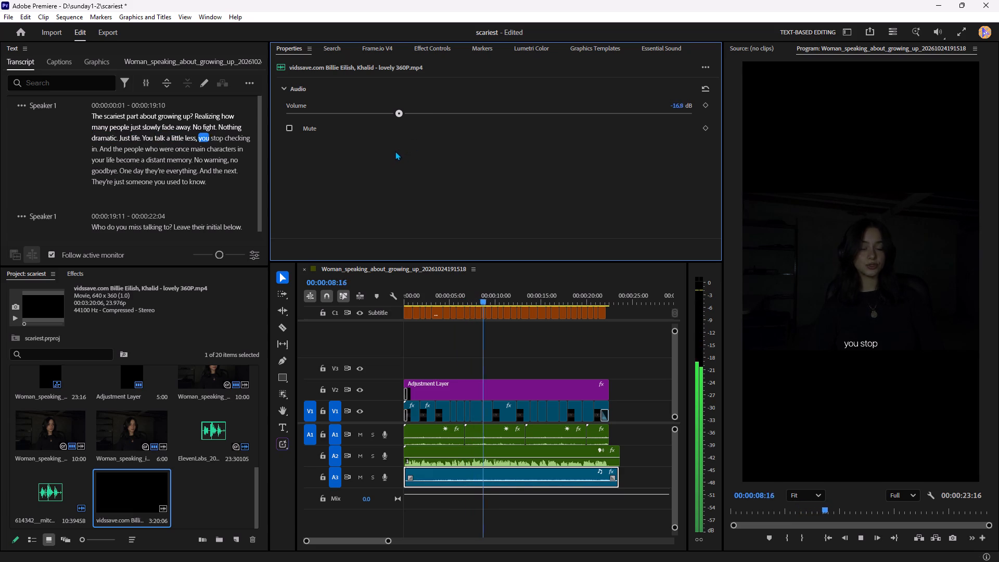
left_click_drag(395, 151, 380, 160)
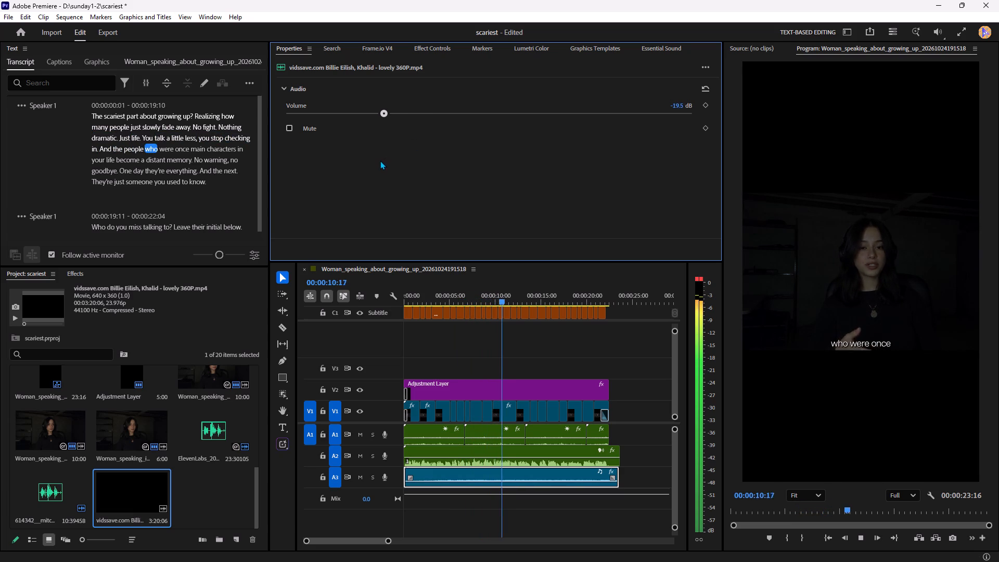
left_click_drag(380, 160, 383, 164)
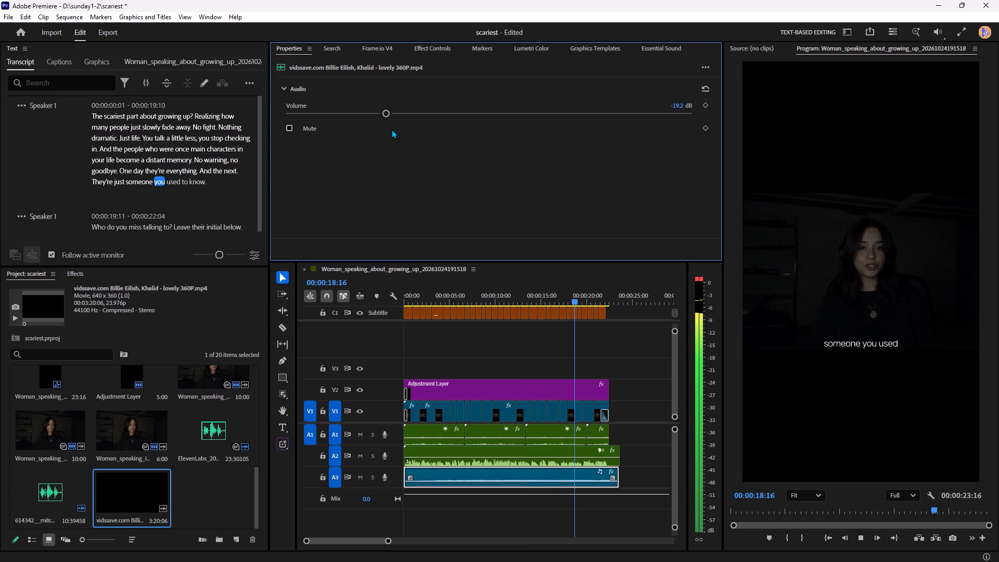
left_click(385, 114)
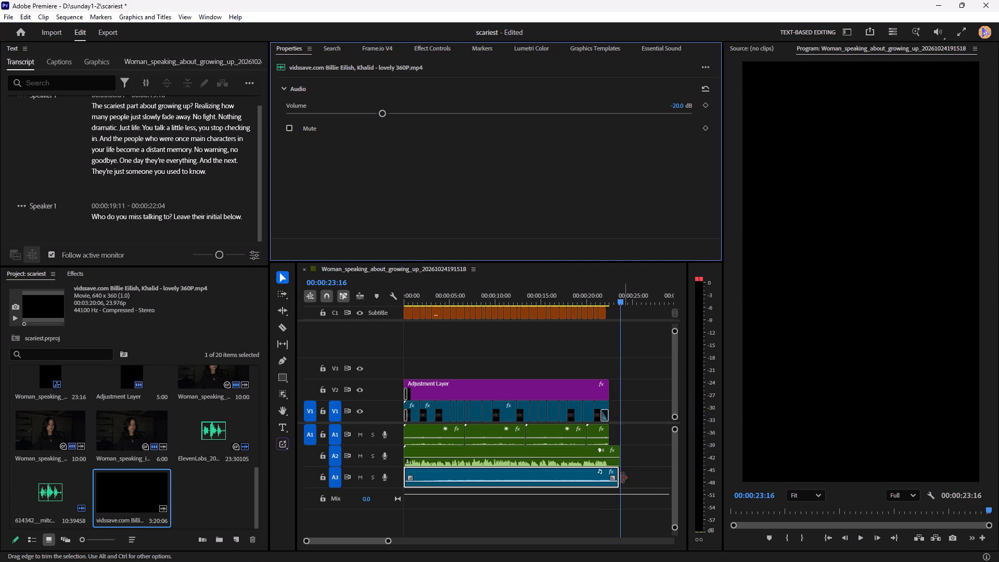
Add a fade-out at the end of the lovely audio on A3 and play the sequence from the start.
left_click_drag(614, 478, 605, 478)
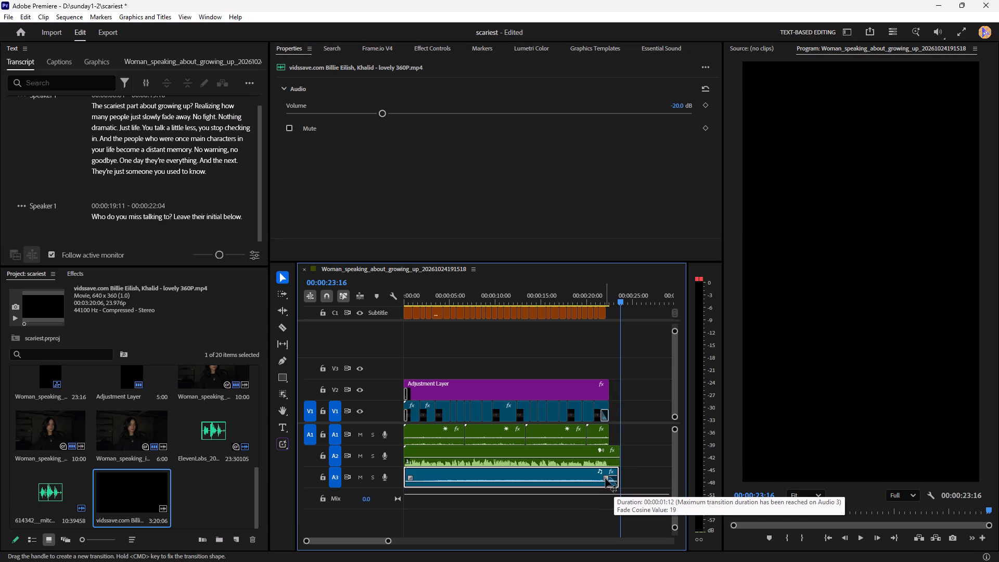
left_click_drag(605, 478, 600, 476)
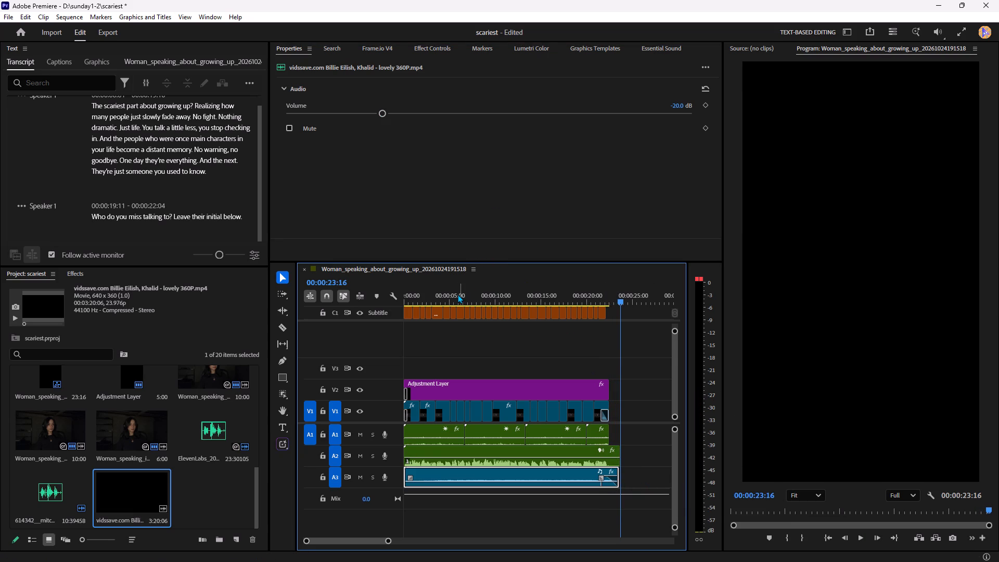
left_click_drag(446, 302, 313, 302)
key("space")
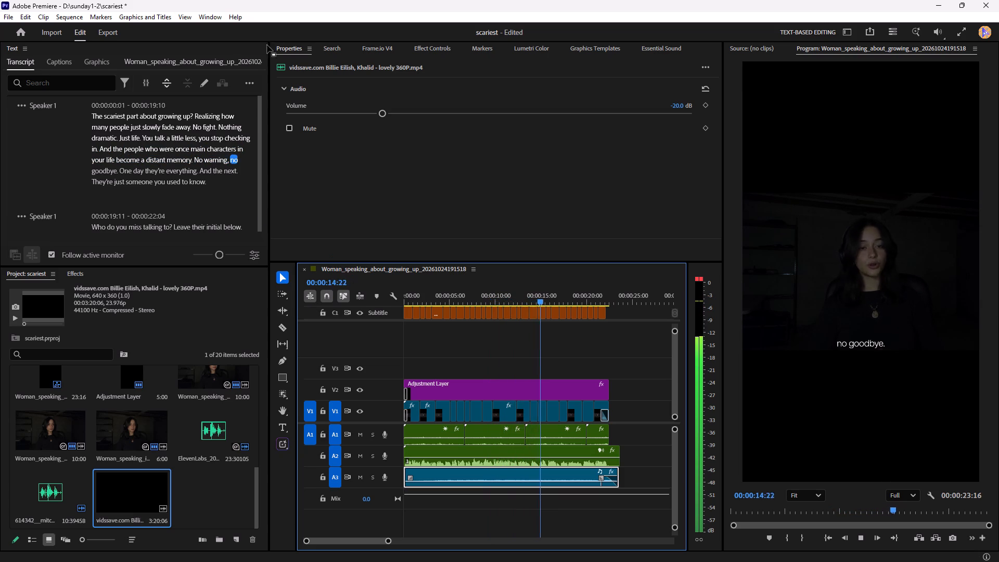
Raise the adjustment layer's Noise effect Intensity to 23%, previewing from 00:00:02:02, and stop playback.
left_click(439, 52)
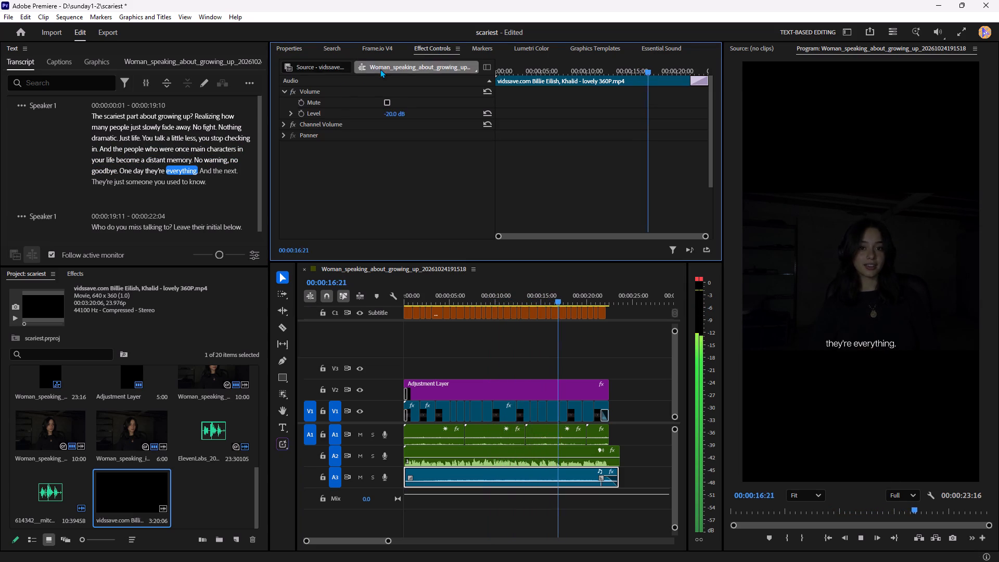
left_click(530, 47)
left_click(342, 45)
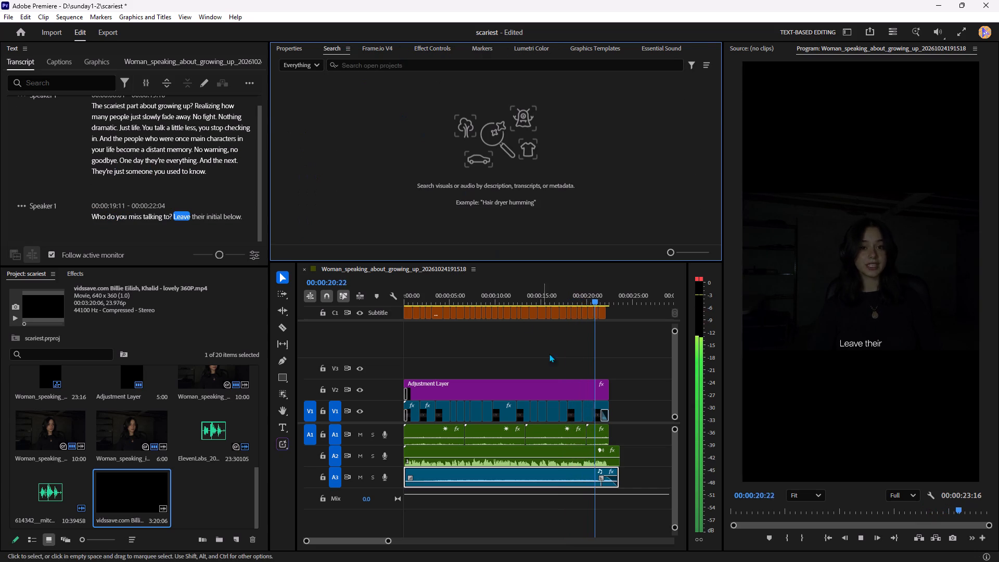
left_click(550, 382)
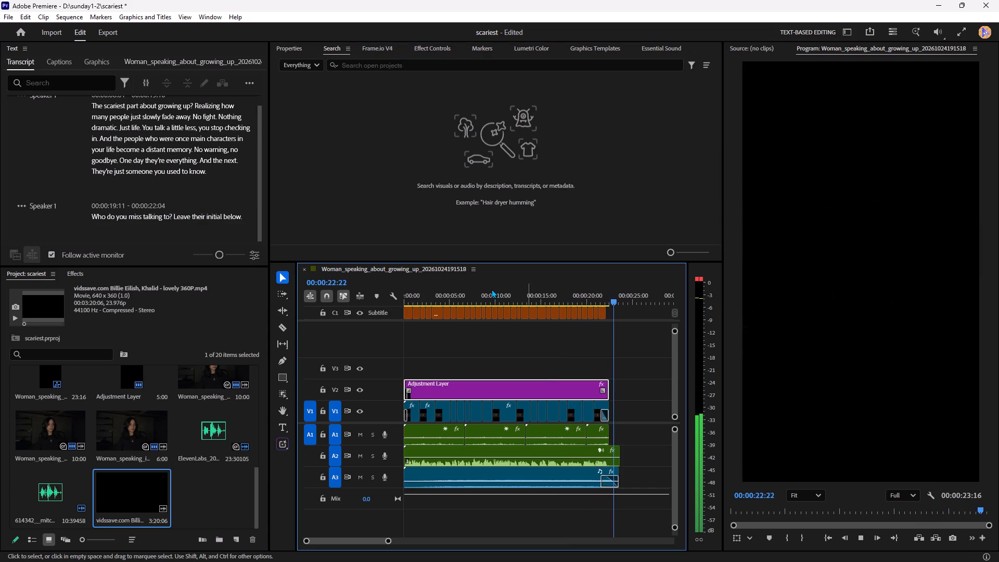
left_click(290, 45)
left_click(381, 45)
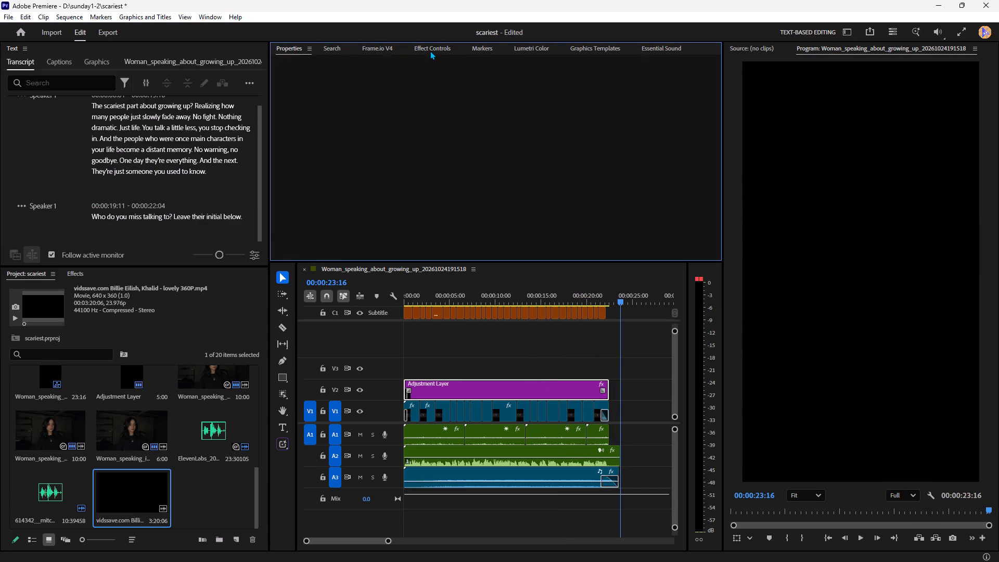
left_click(431, 50)
scroll(343, 205, "down", 11)
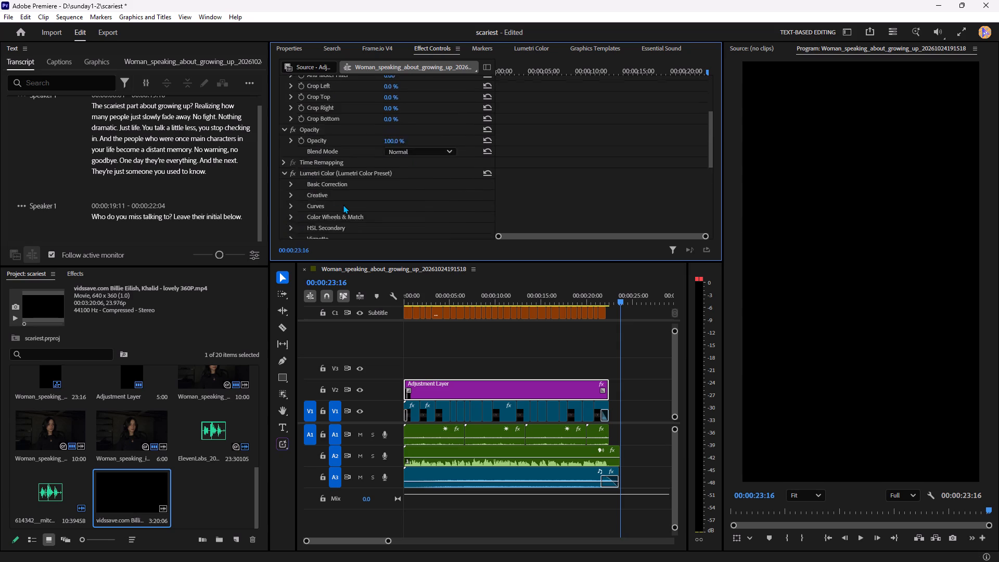
scroll(343, 205, "down", 11)
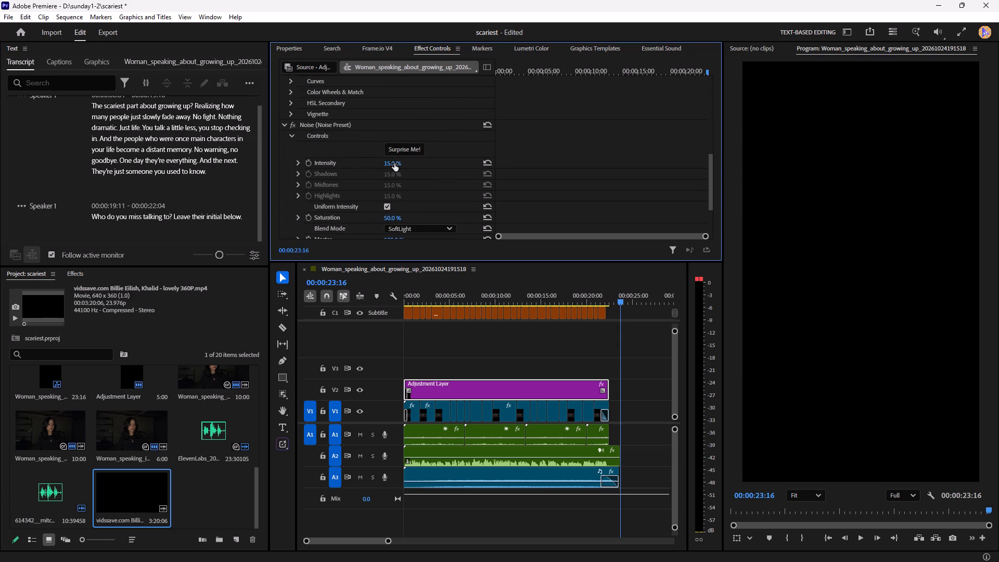
left_click(394, 163)
left_click(424, 303)
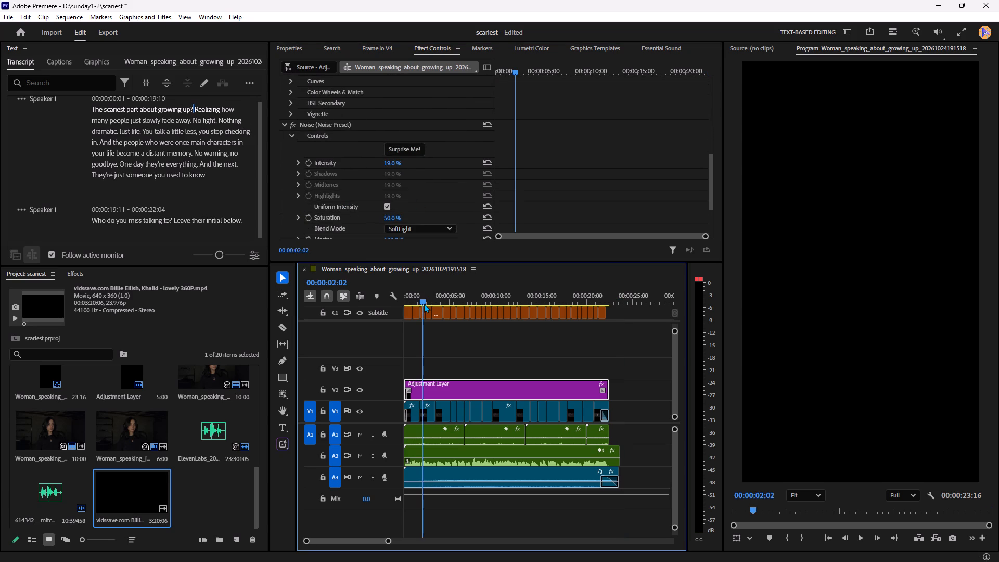
key("space")
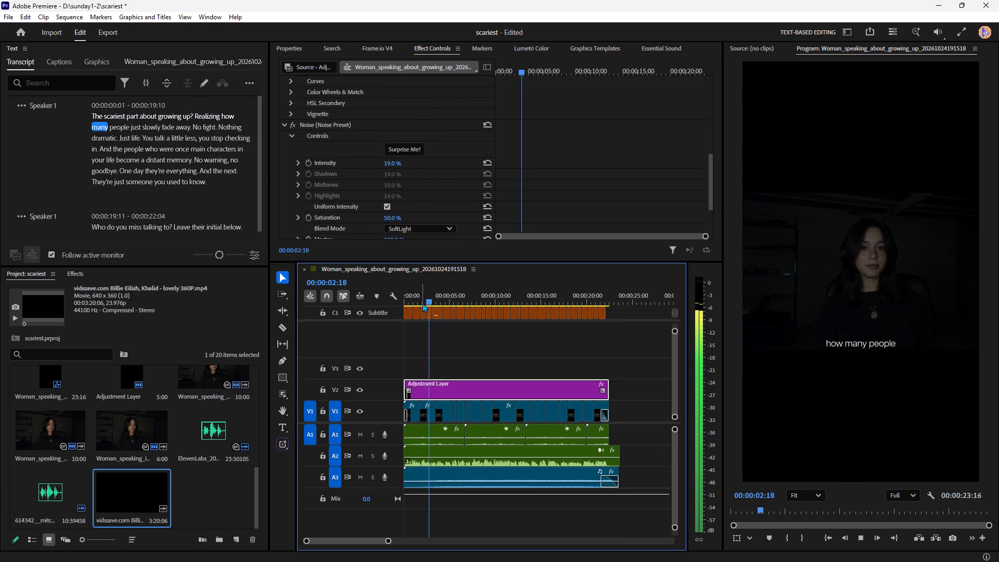
left_click(396, 162)
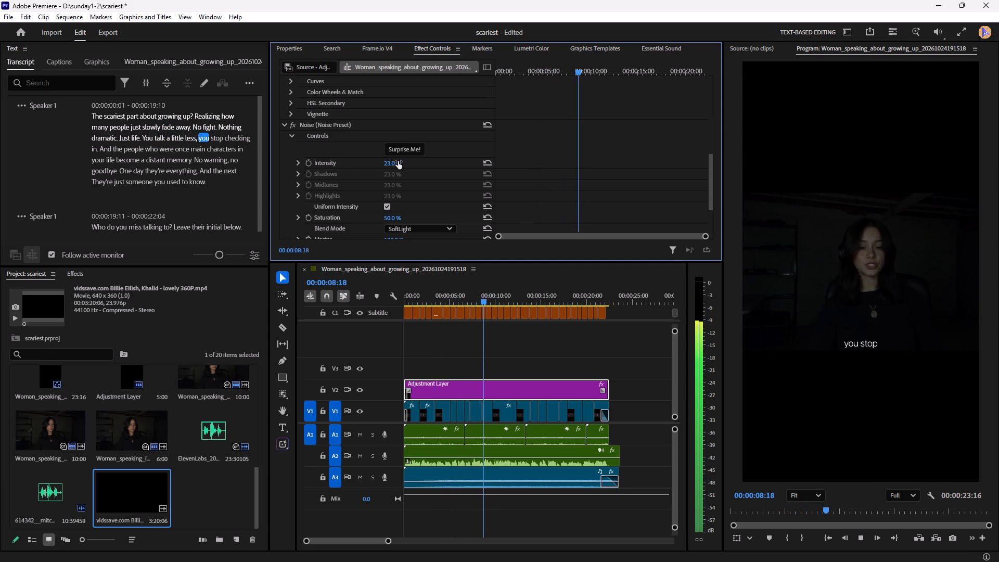
left_click(570, 363)
left_click(863, 540)
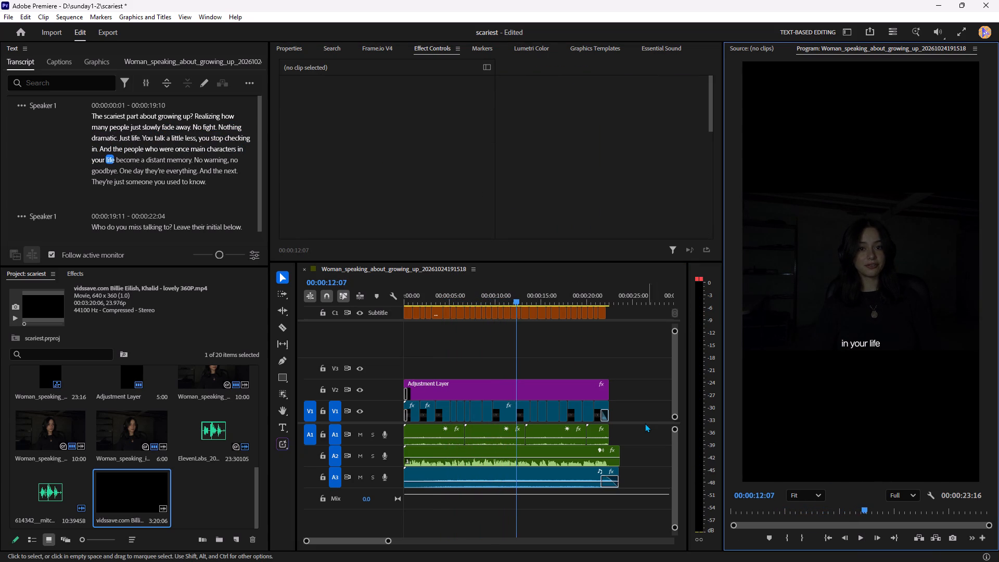
Open the export settings for the sequence and name the output file lonely1.mp4.
key("ctrl+m")
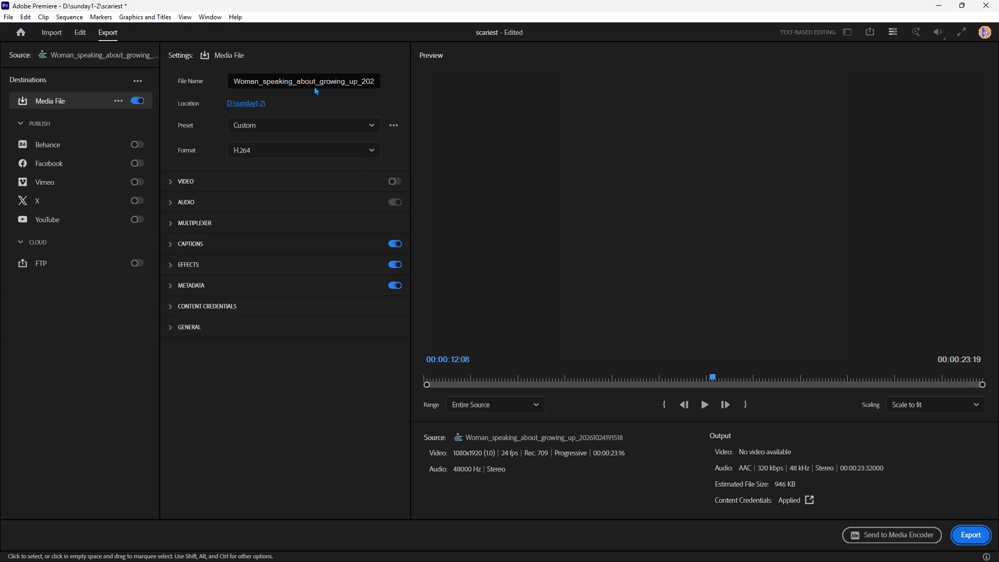
left_click_drag(233, 83, 288, 78)
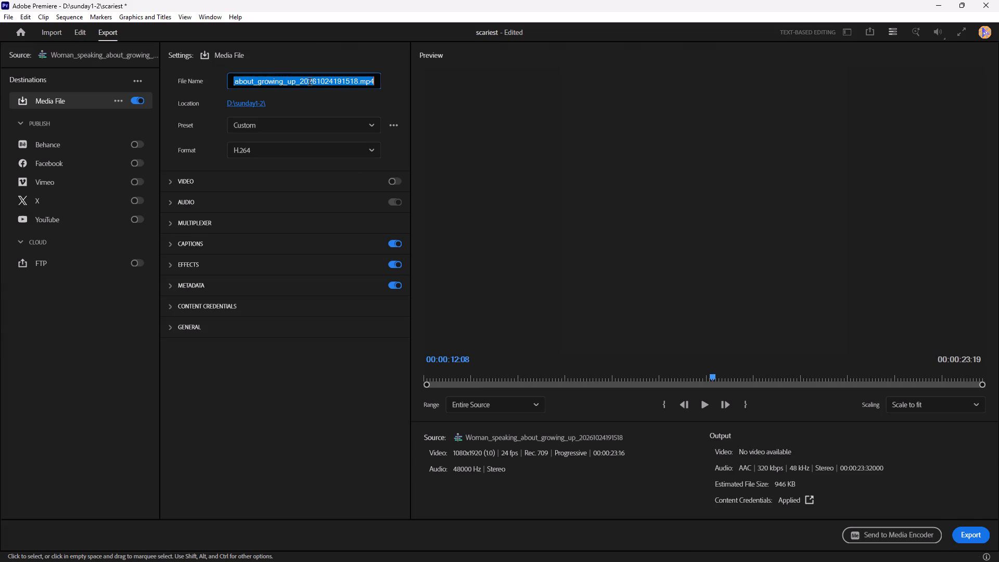
left_click(364, 85)
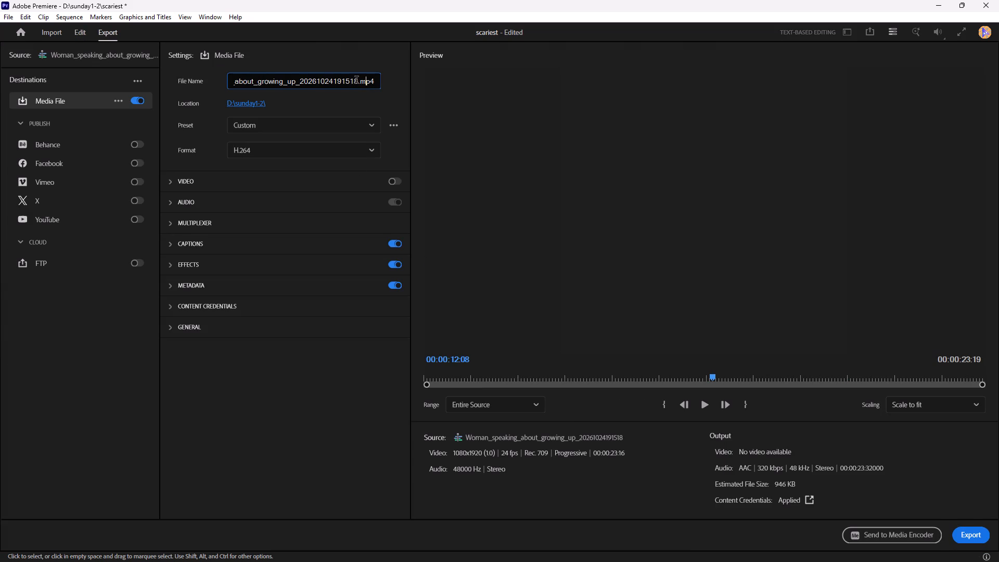
left_click_drag(356, 81, 191, 81)
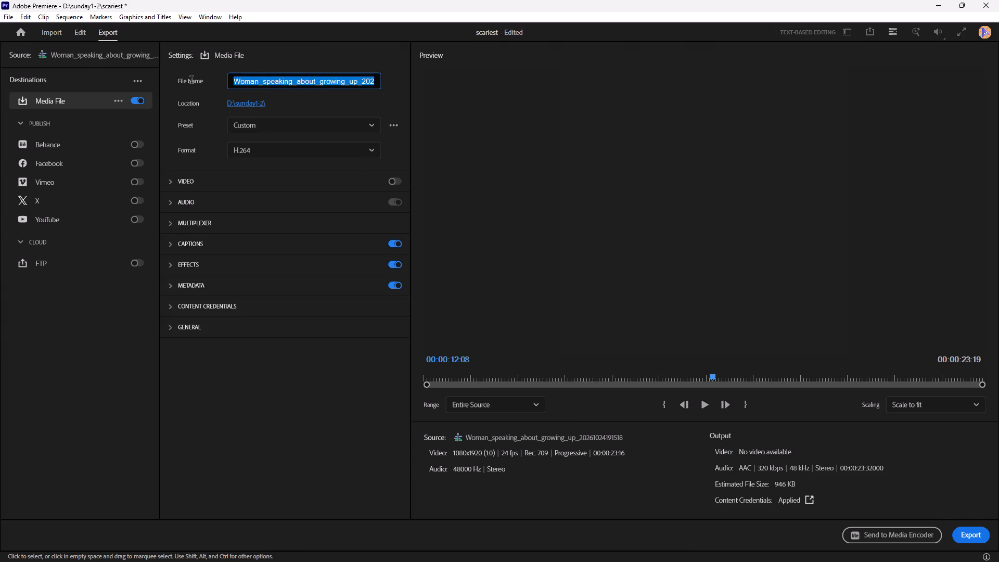
type("lo")
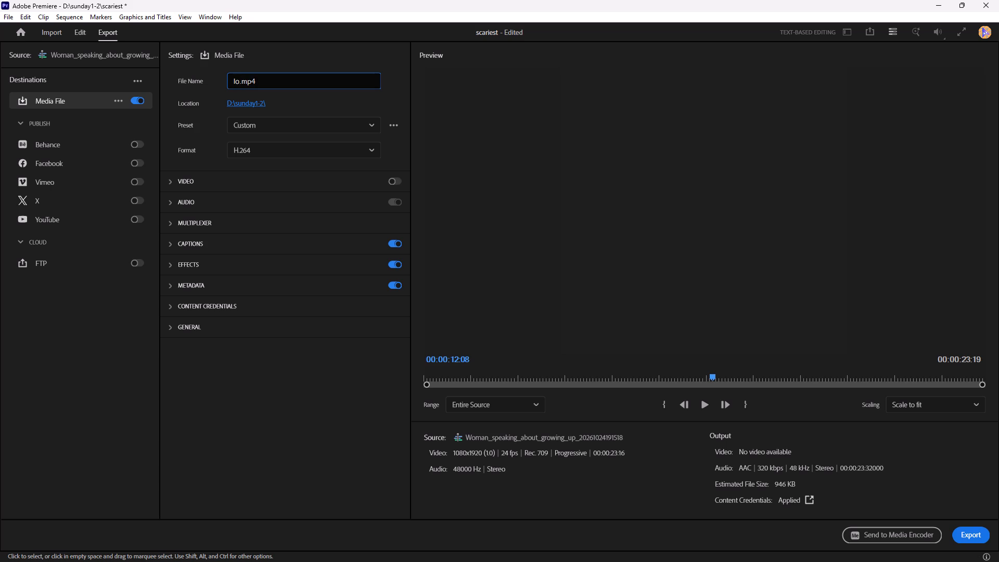
type("ne")
type("ly1")
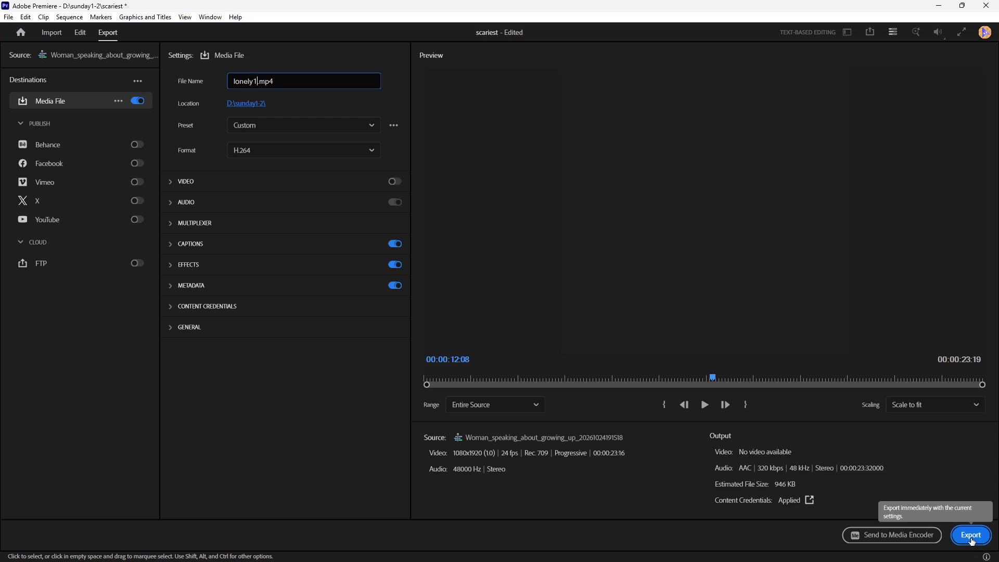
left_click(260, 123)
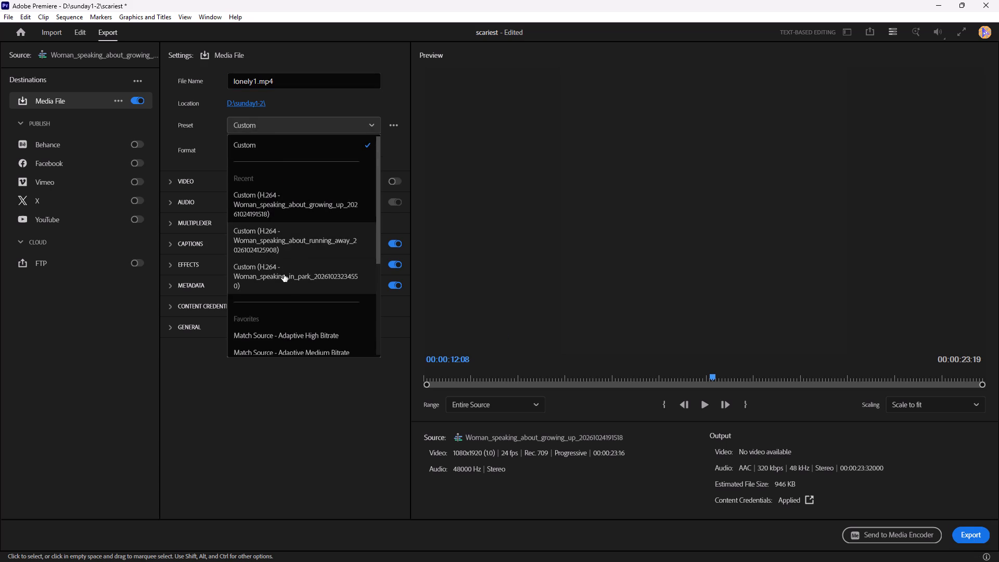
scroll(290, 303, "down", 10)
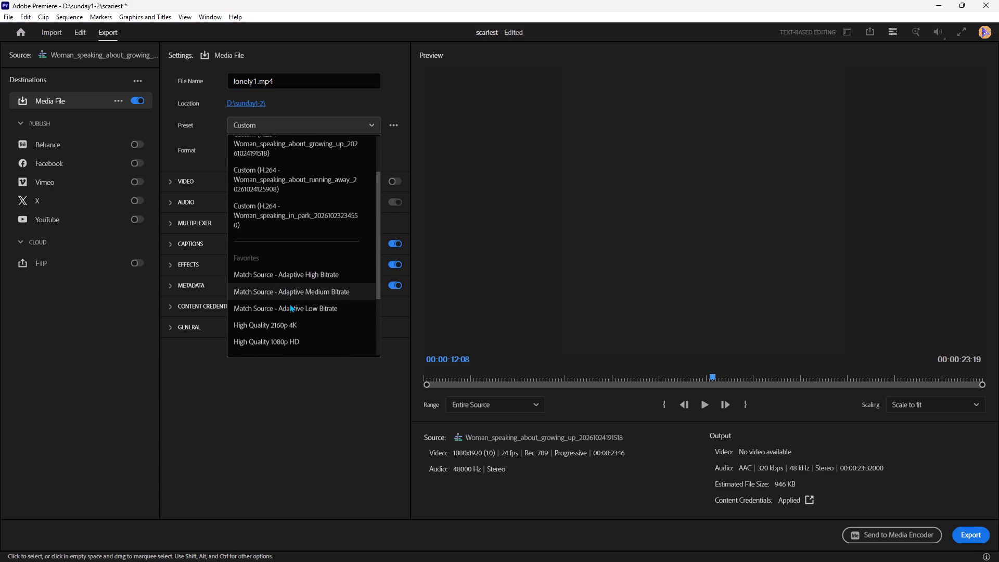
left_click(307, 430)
Export the sequence as lonely1.mp4 to D:\sunday1-2 with the current settings.
left_click(977, 530)
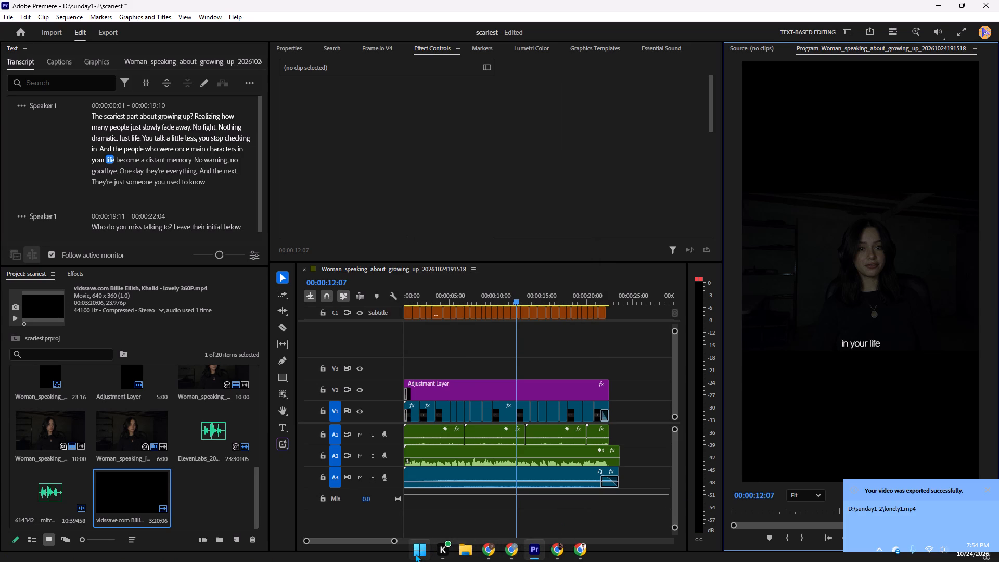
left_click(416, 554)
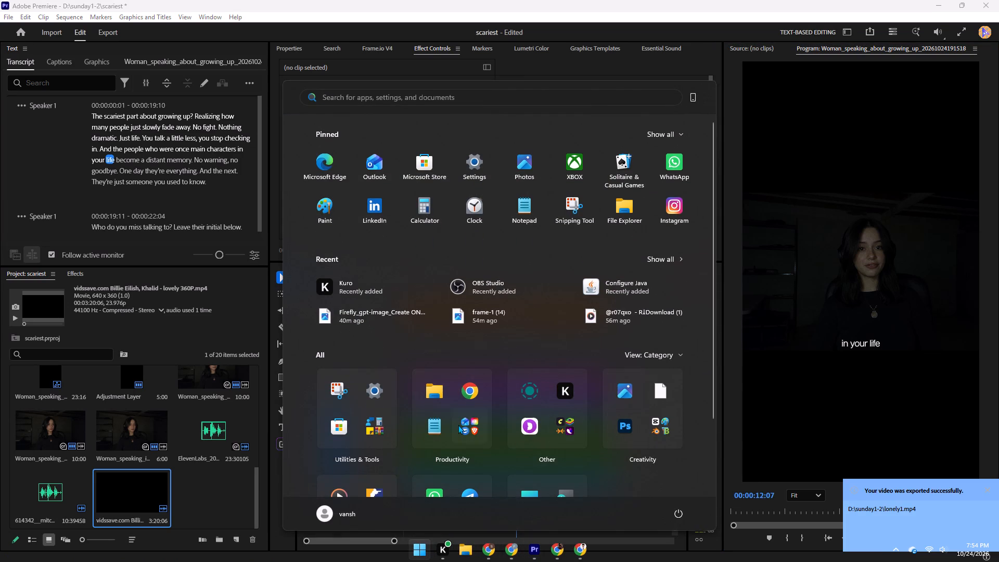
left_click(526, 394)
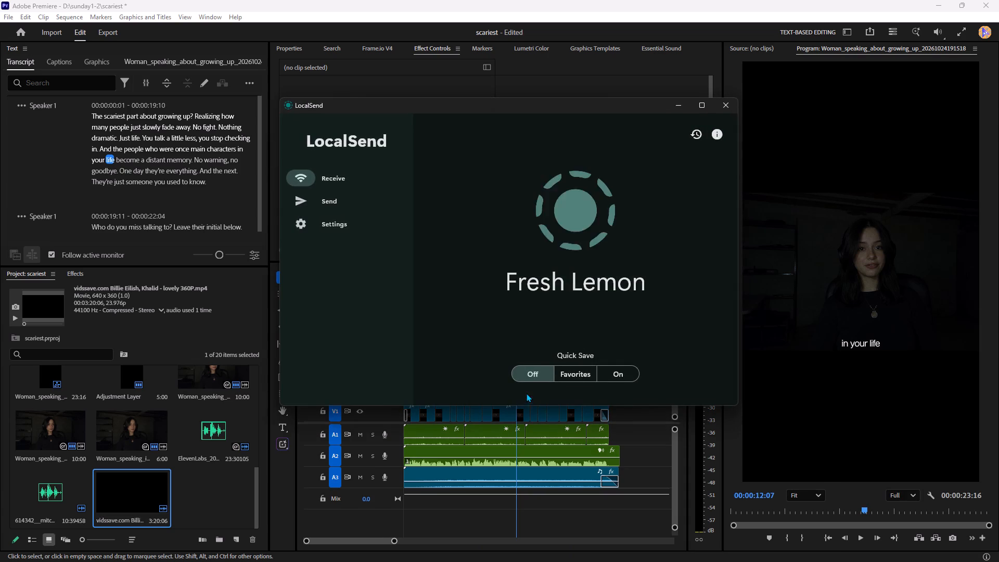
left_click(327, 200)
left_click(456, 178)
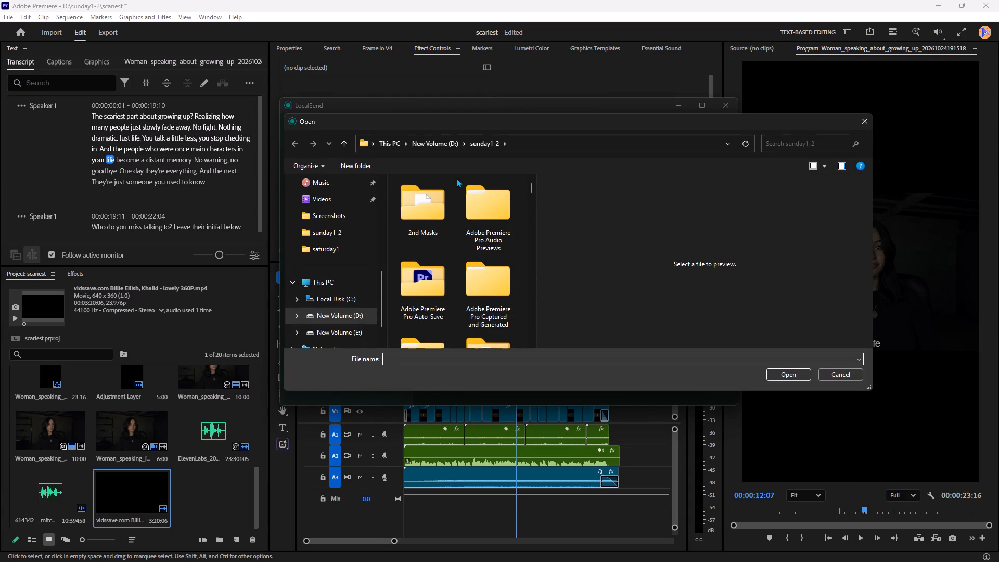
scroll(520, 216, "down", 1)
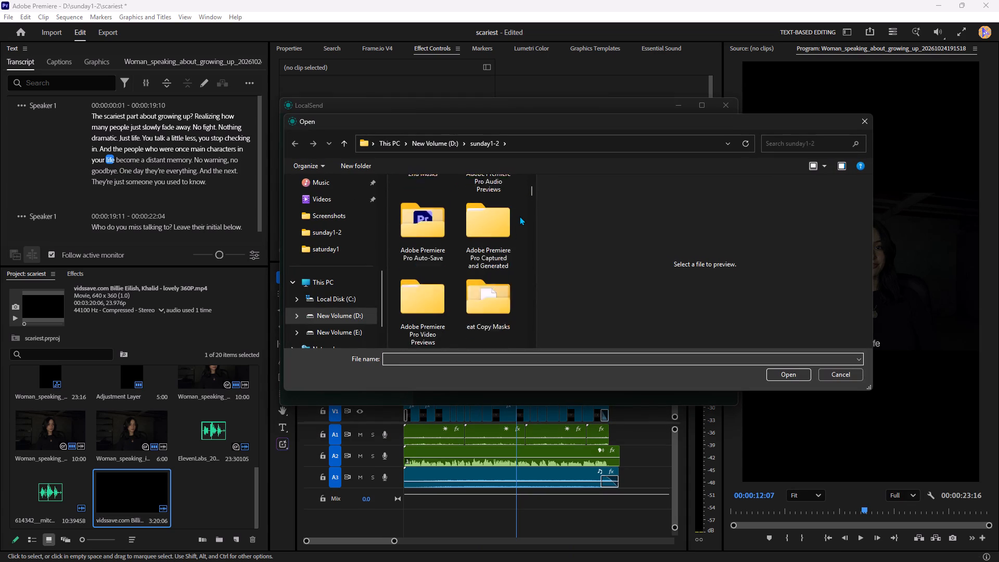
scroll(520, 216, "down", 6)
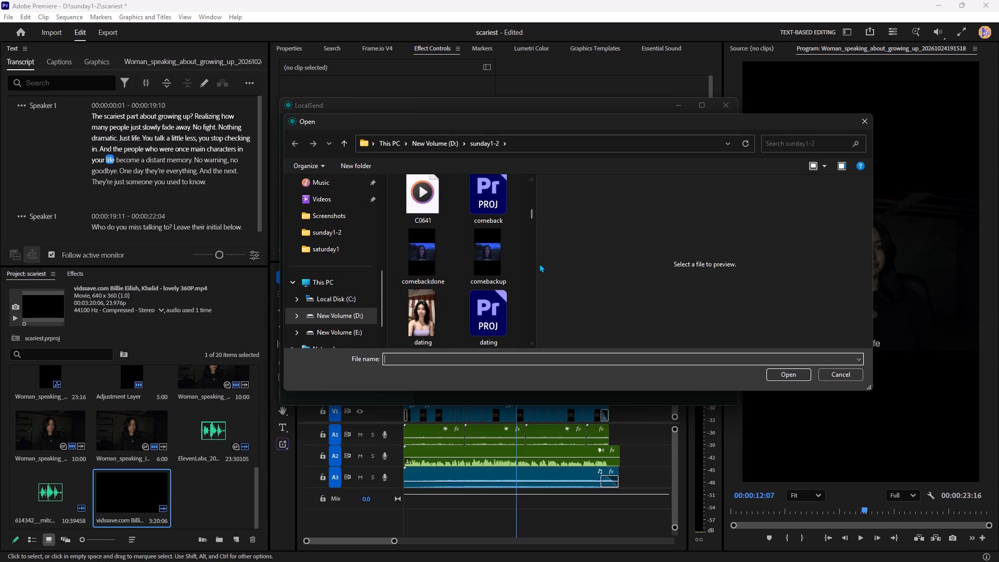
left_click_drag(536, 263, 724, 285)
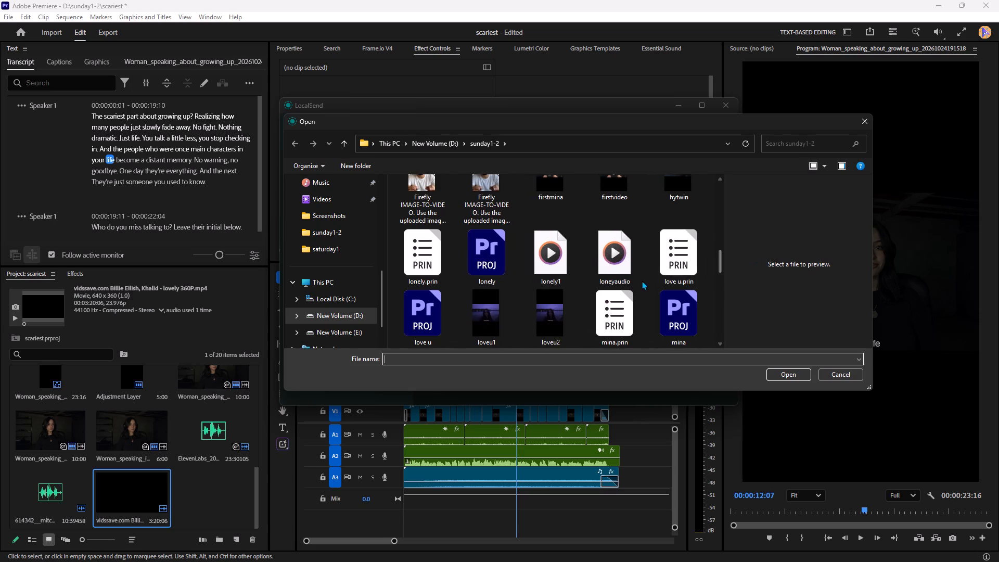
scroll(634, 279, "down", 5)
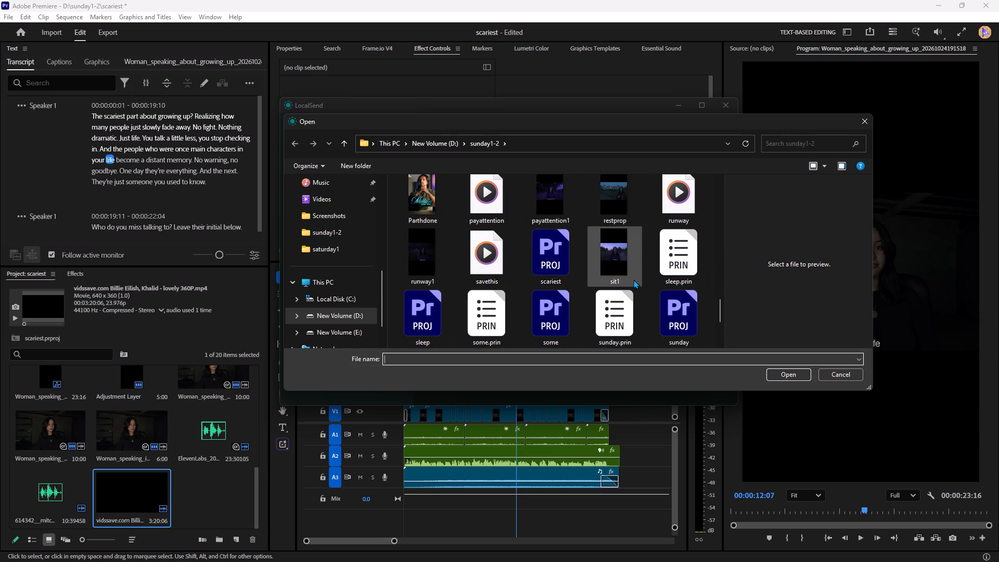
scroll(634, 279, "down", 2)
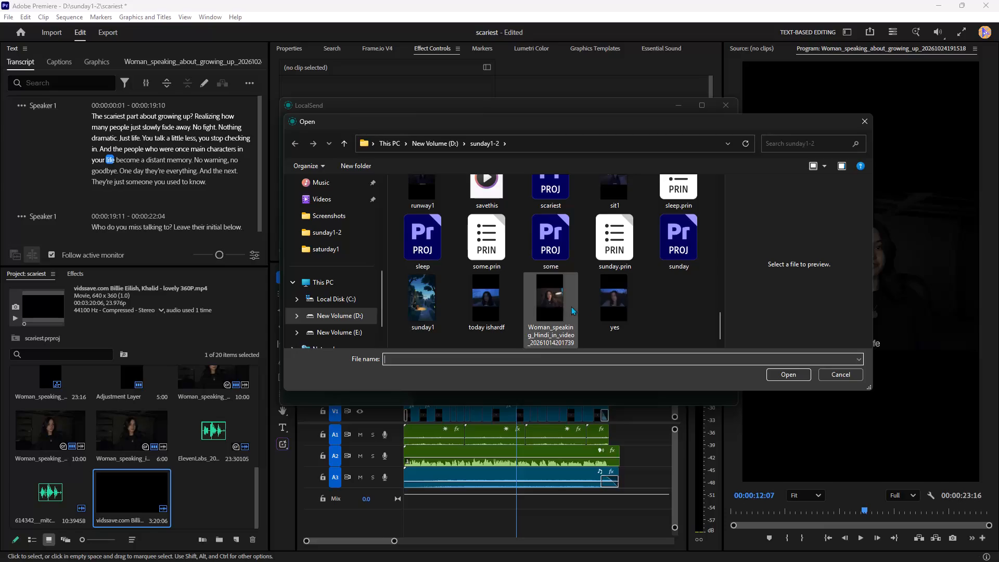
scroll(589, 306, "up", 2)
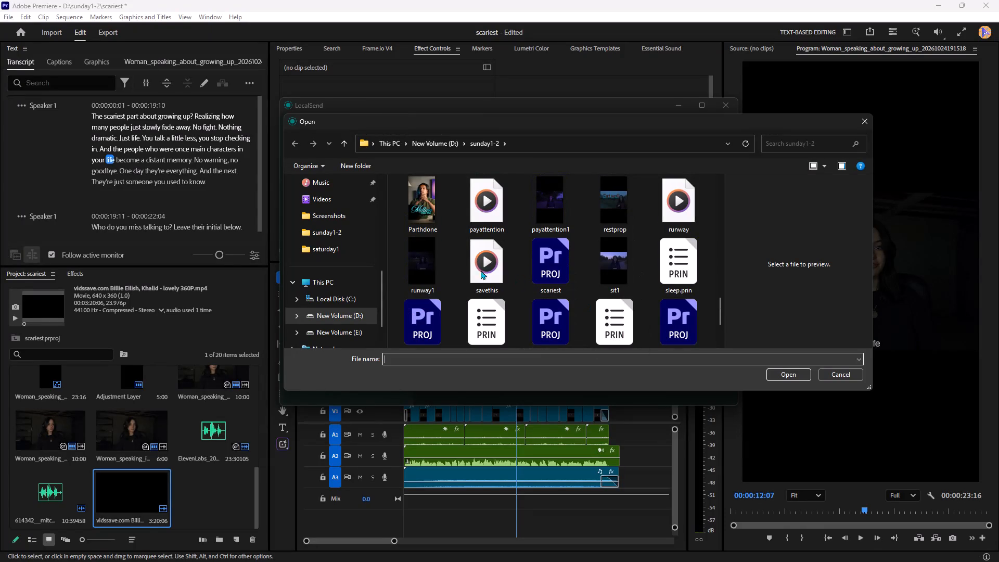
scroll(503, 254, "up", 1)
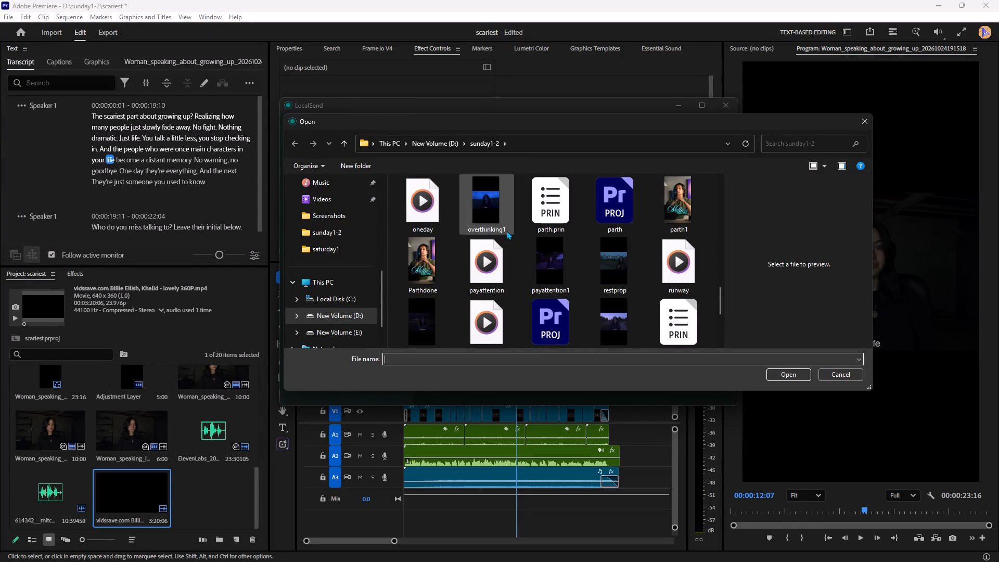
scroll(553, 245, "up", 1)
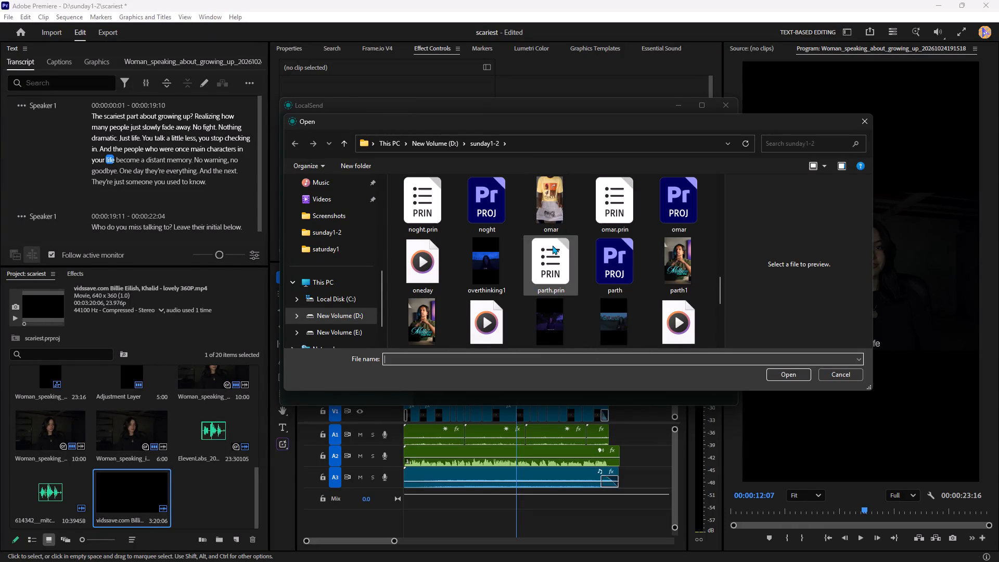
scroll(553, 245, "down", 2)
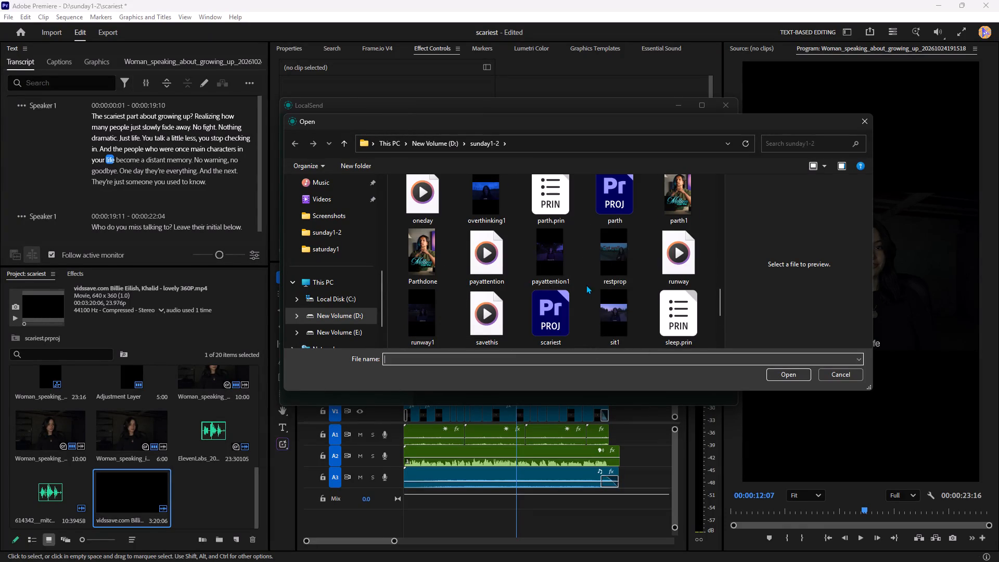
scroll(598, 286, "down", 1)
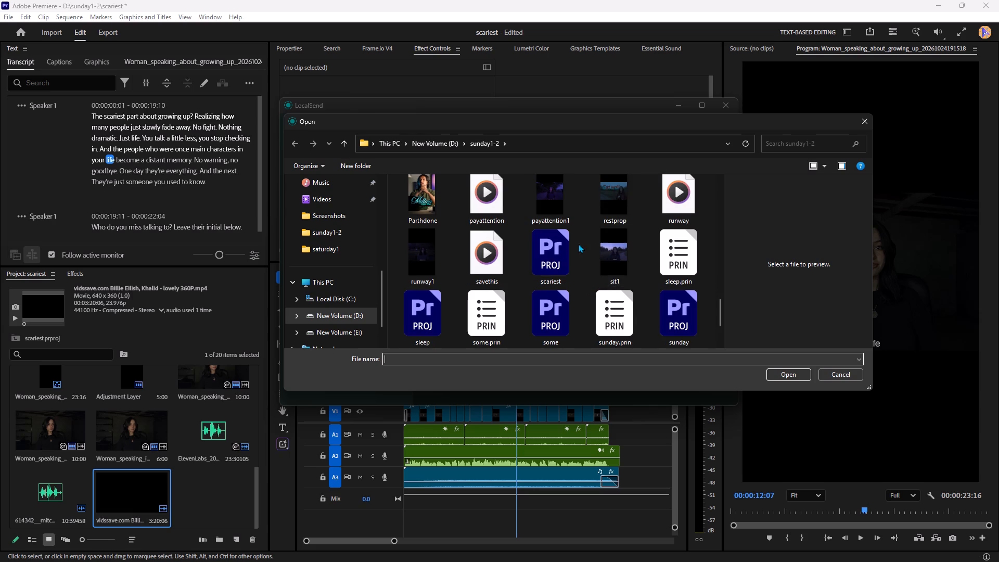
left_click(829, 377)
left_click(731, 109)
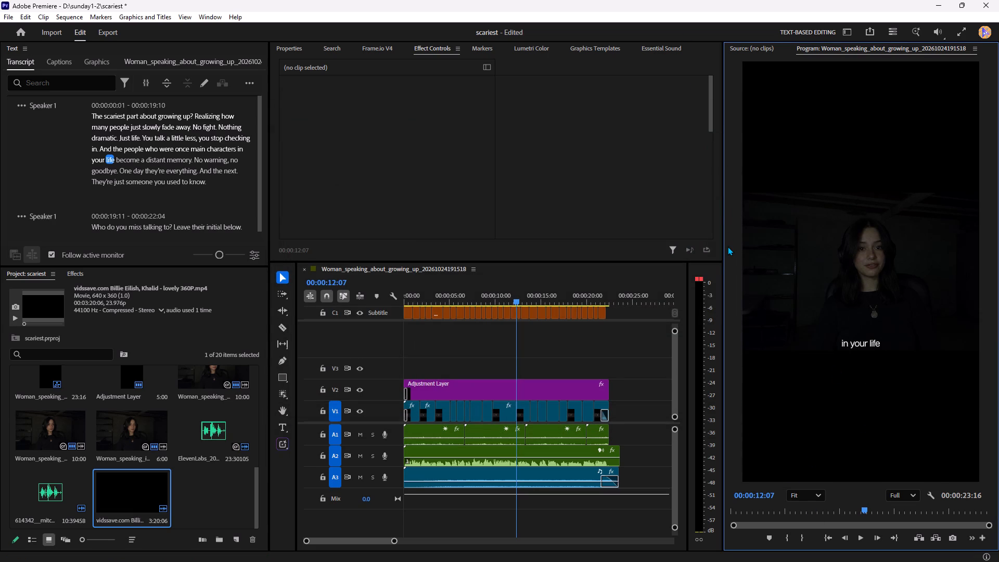
Turn on video output in the export settings and export the sequence as life1.mp4 to D:\sunday1-2.
key("ctrl+m")
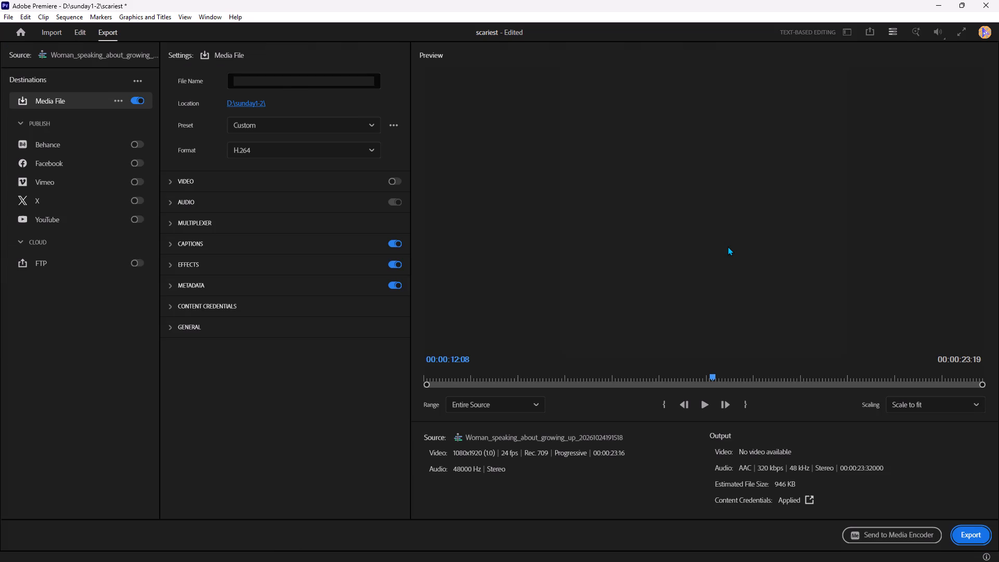
left_click(396, 183)
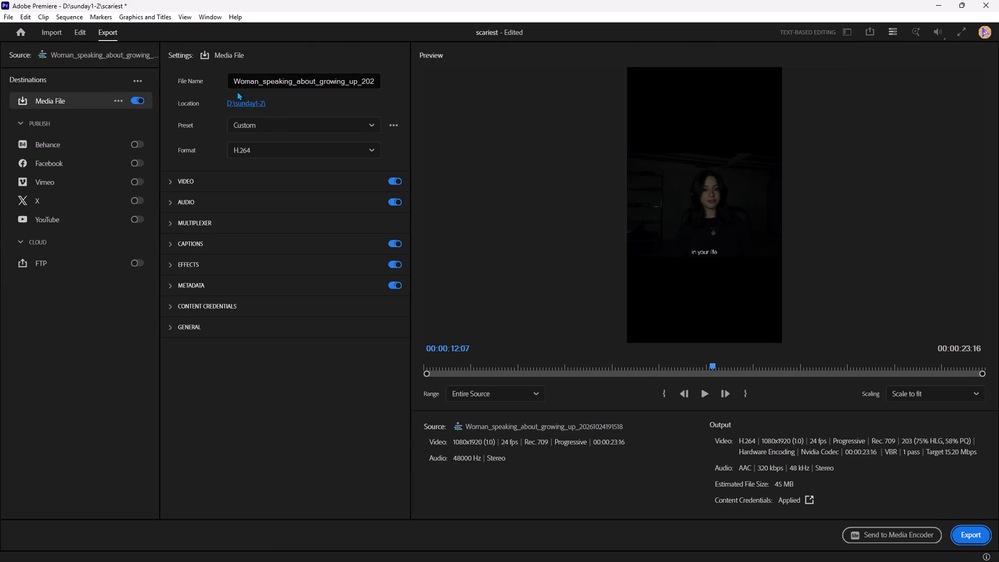
left_click_drag(235, 80, 354, 90)
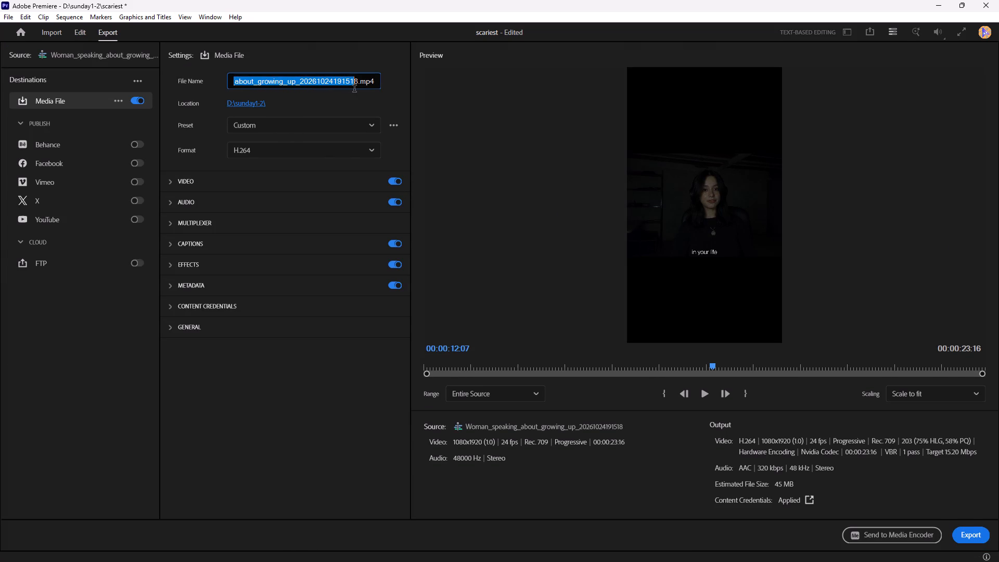
left_click_drag(354, 90, 356, 88)
type("life1")
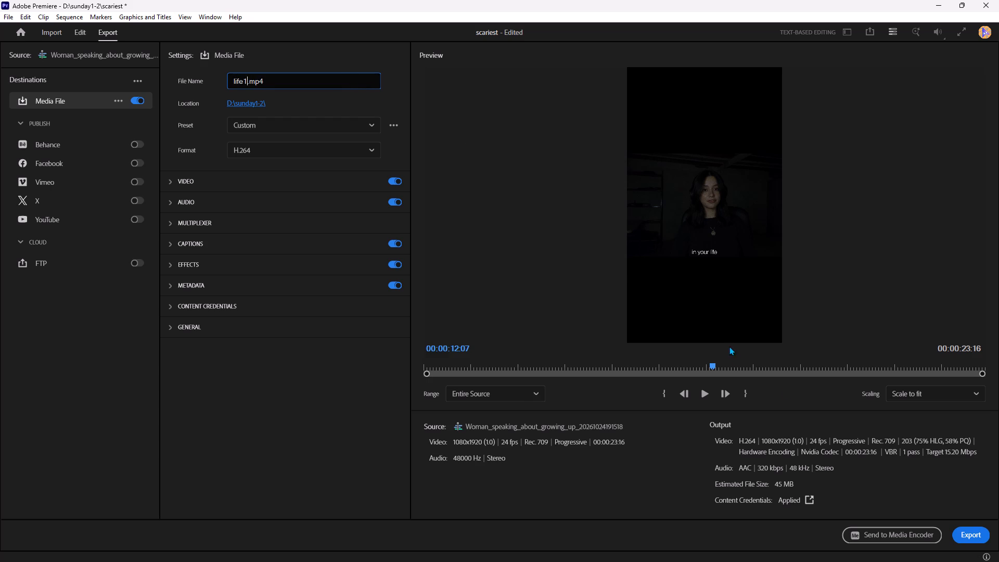
left_click(968, 535)
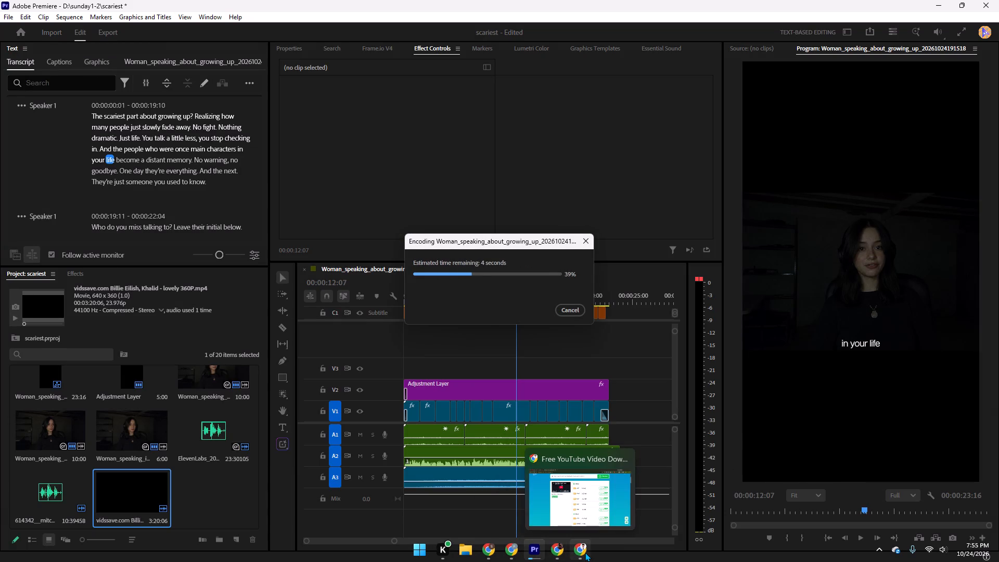
Switch to the ElevenLabs Voice Changer browser window and close it.
left_click(553, 553)
left_click(998, 0)
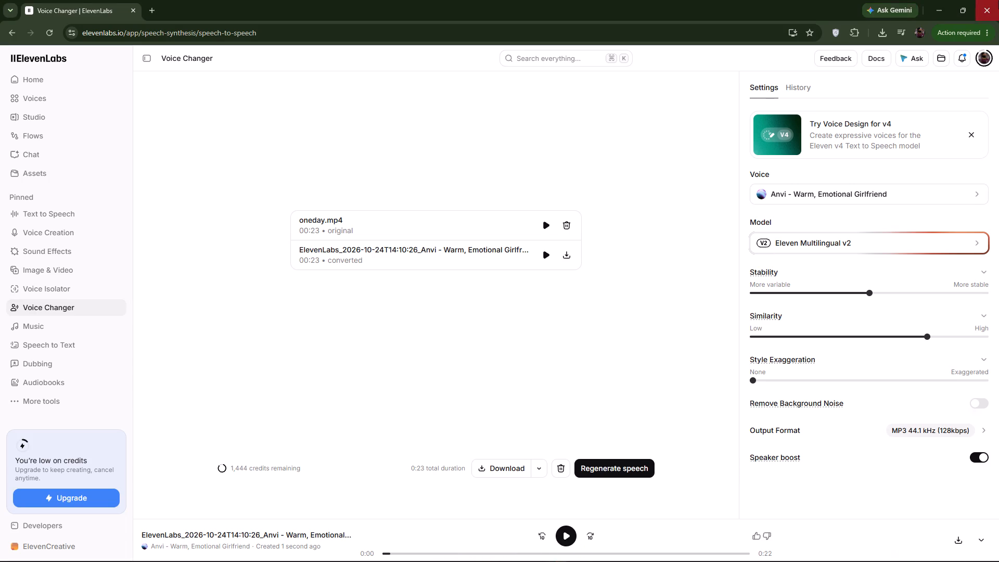
Send life1 from the sunday1-2 folder to the Neat Broccoli iPhone with LocalSend, and close LocalSend once the transfer is complete.
left_click(431, 553)
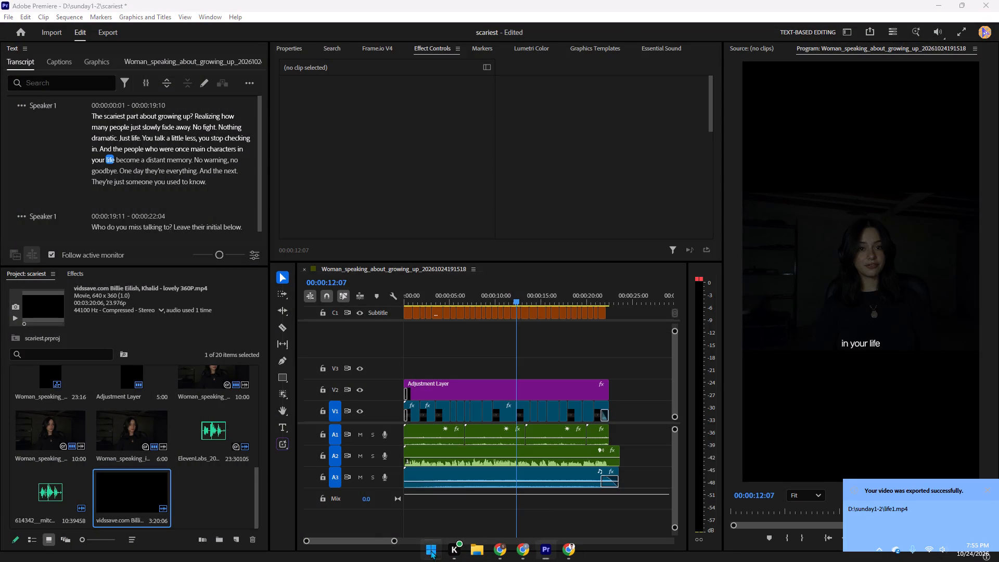
left_click(520, 392)
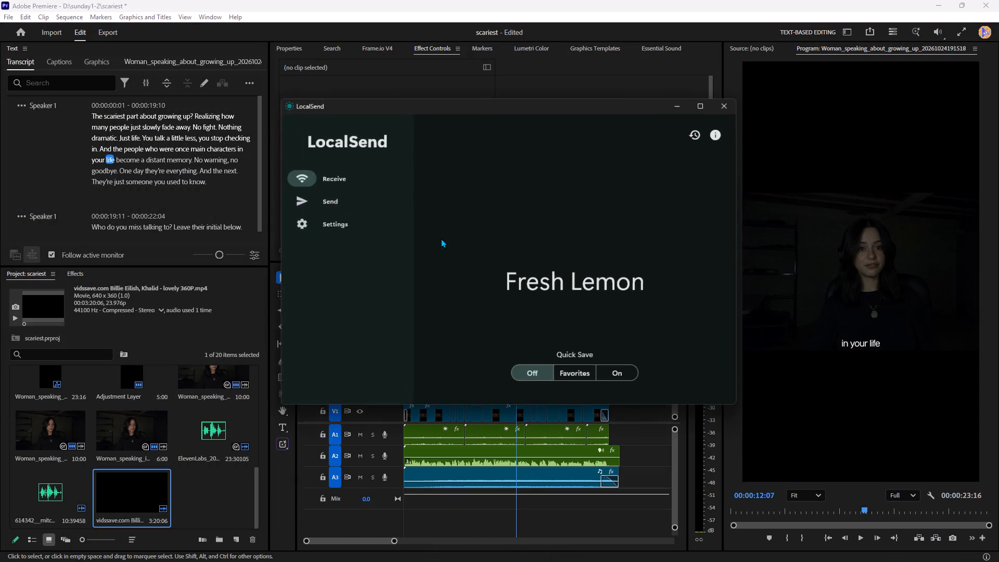
left_click(353, 202)
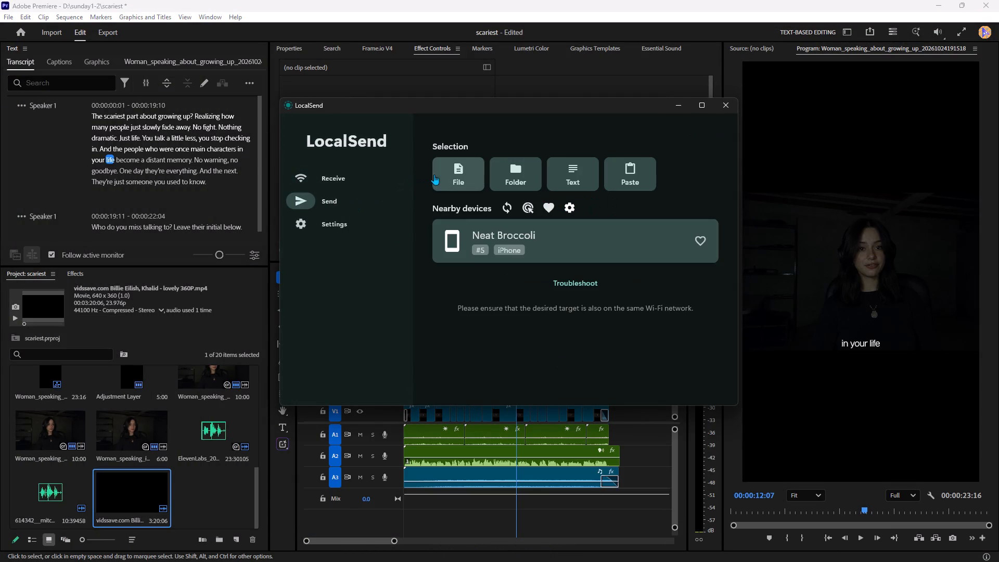
left_click(434, 174)
scroll(574, 247, "down", 4)
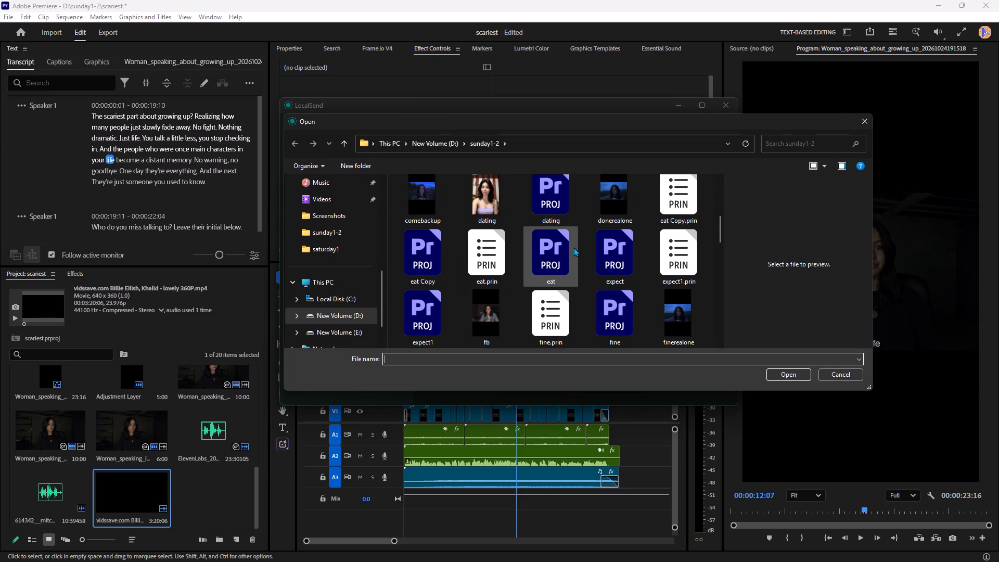
scroll(560, 282, "down", 1)
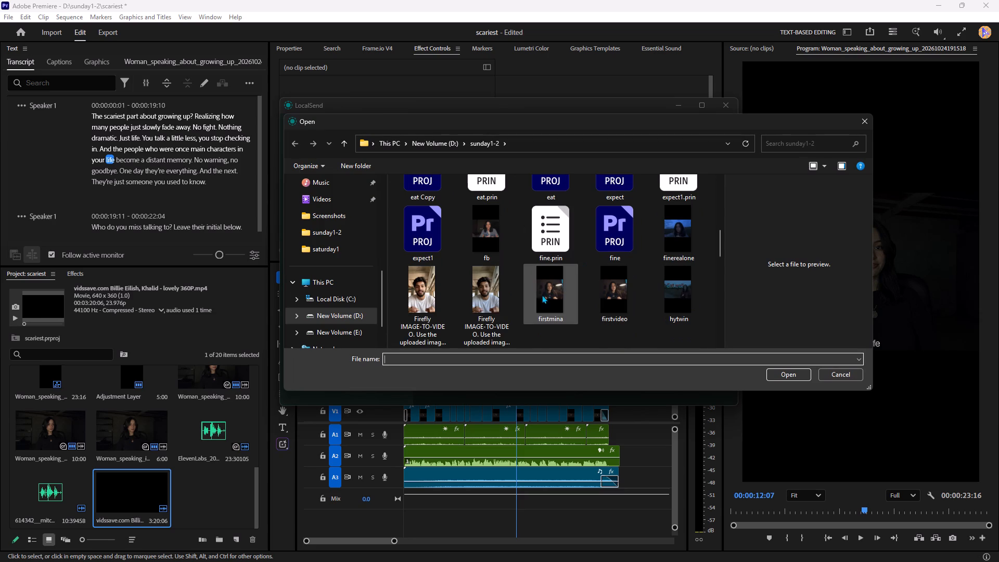
scroll(541, 308, "down", 1)
left_click(424, 329)
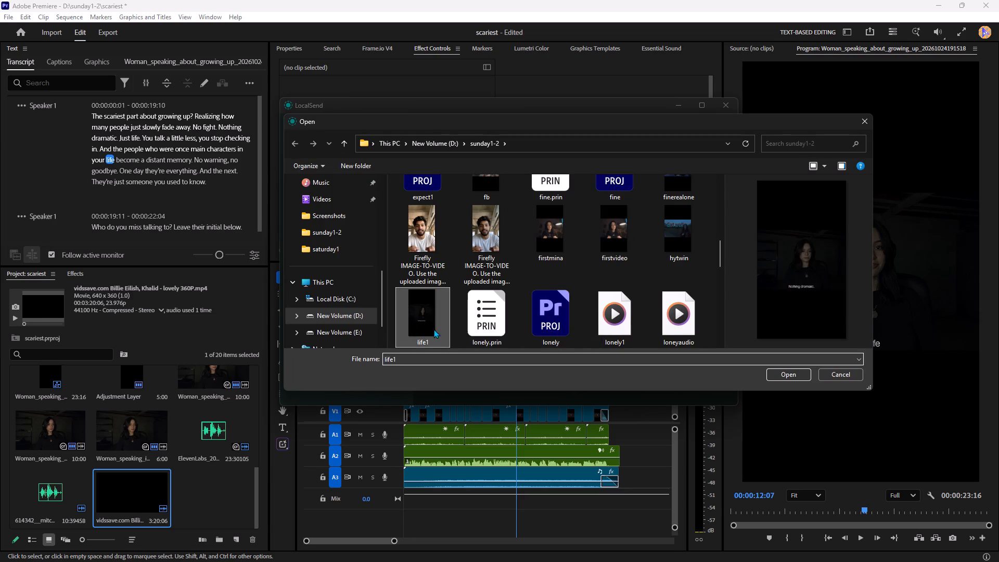
left_click(785, 379)
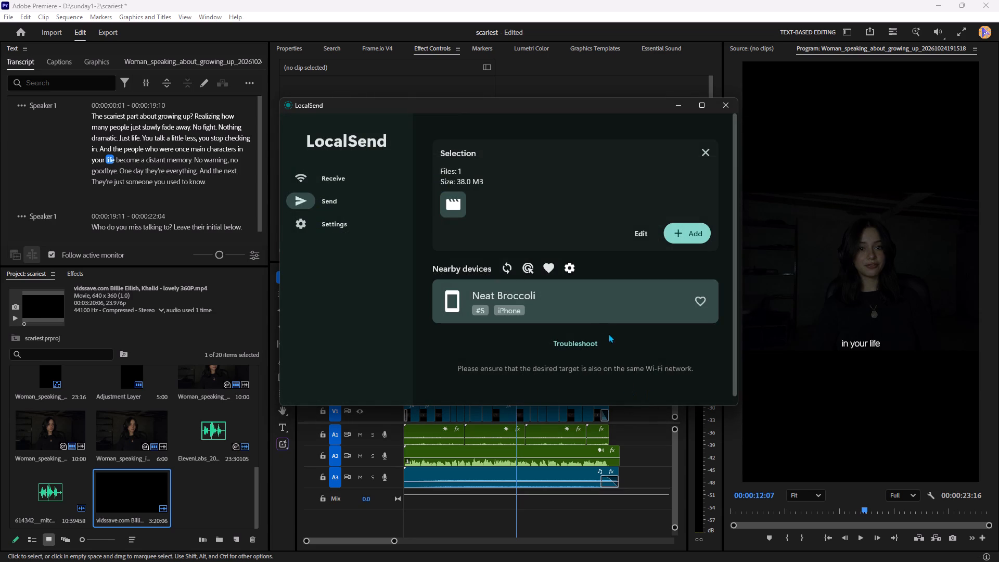
left_click(591, 307)
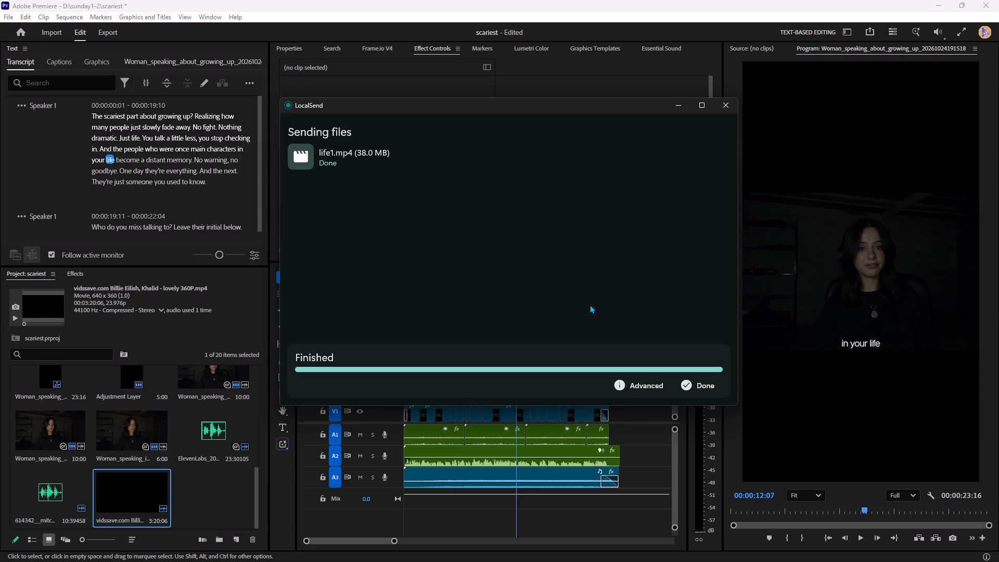
key("alt+F4")
Close Premiere, saving the changes to scariest.prproj.
key("alt+F4")
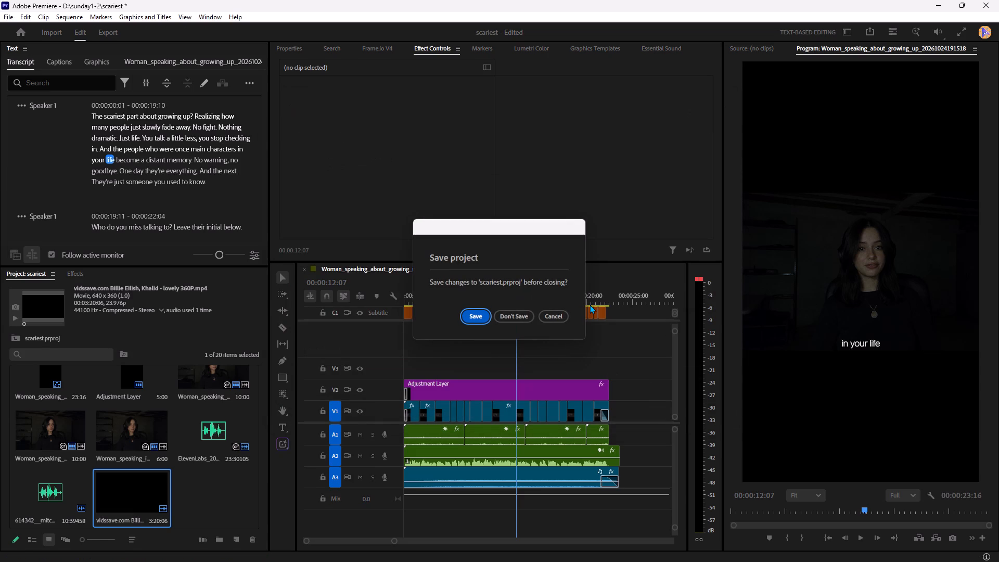
key("Return")
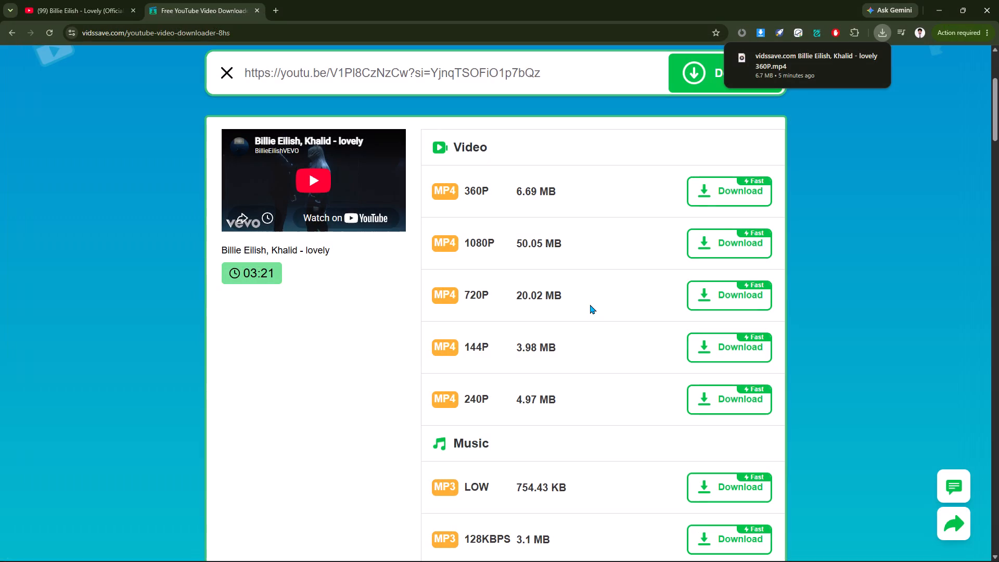
Close the browser window with the vidssave video downloader and the one with the Notion AI prompt chat.
left_click(990, 0)
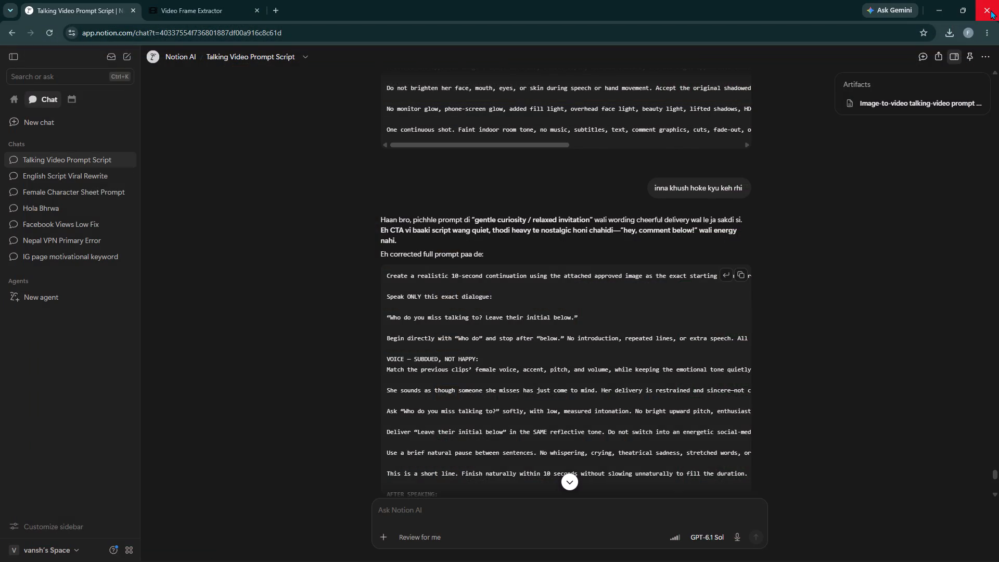
left_click(998, 0)
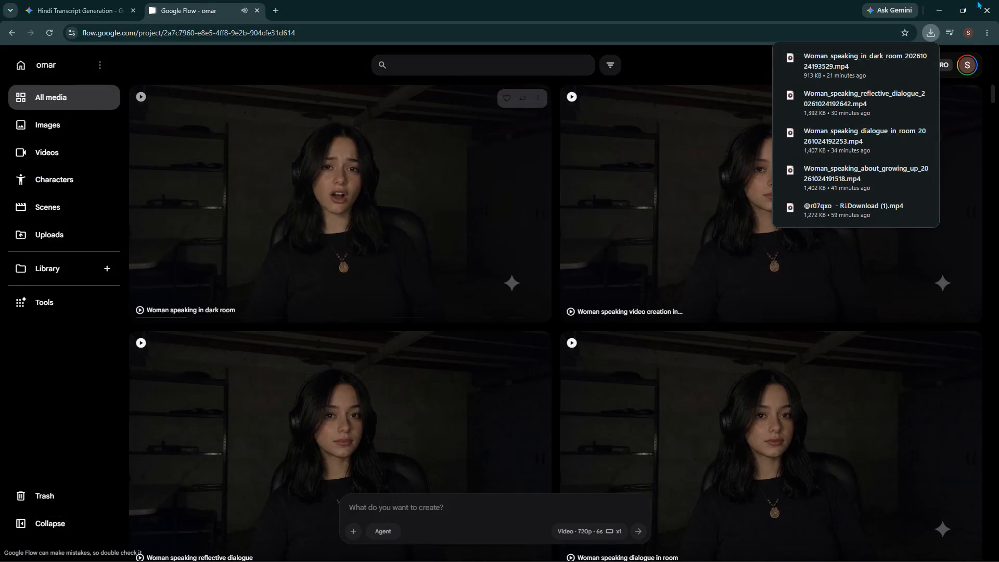